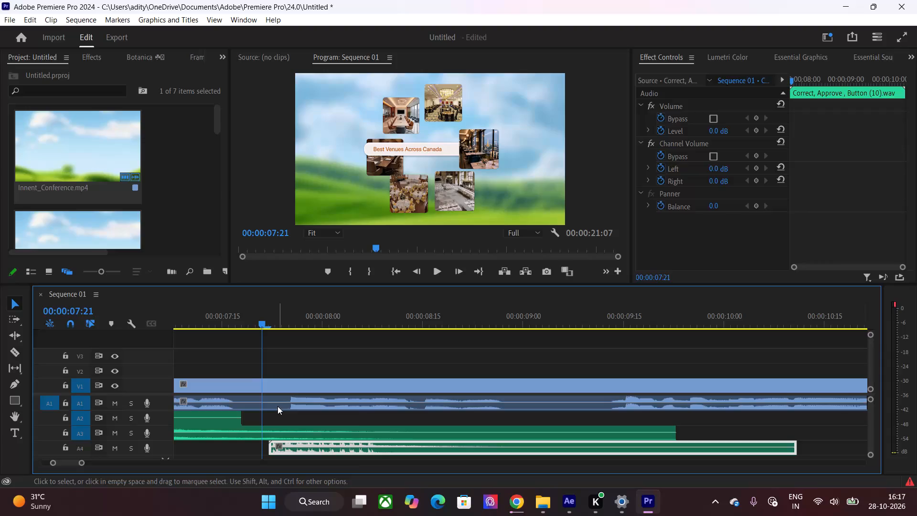
Delete the selected Correct, Approve, Button (10).wav clip from audio track A4.
key(Delete)
Add Correct, Approve, Button (3).wav from the Botanica library and place it on A2 starting at 00:00:09:15.
key(space)
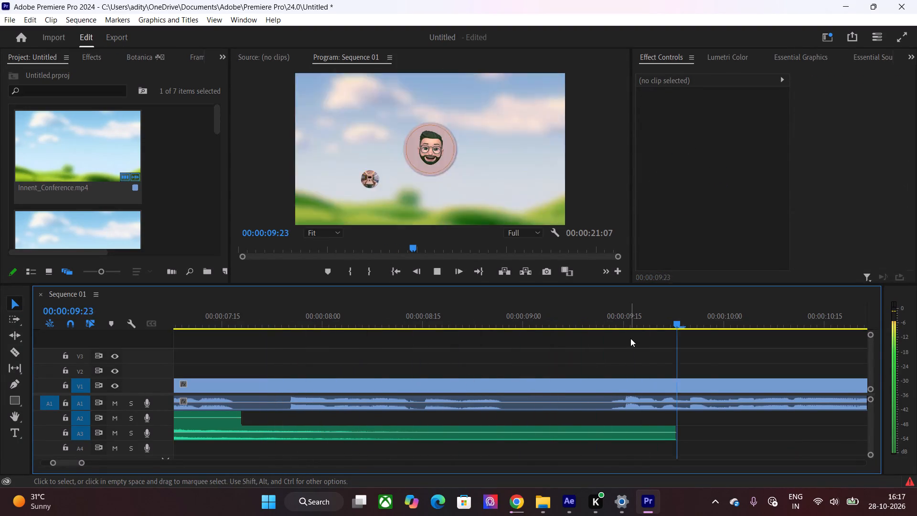
drag(622, 313, 592, 320)
click(135, 58)
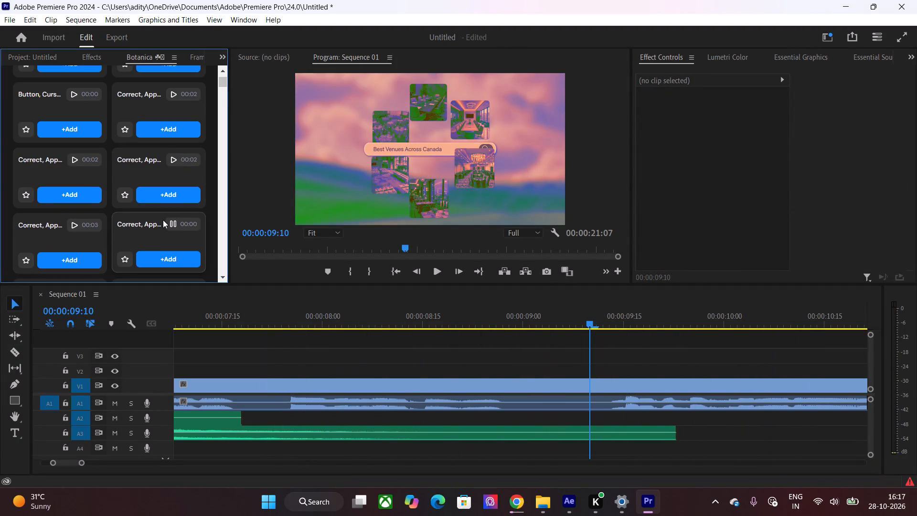
scroll(169, 171, down, 1)
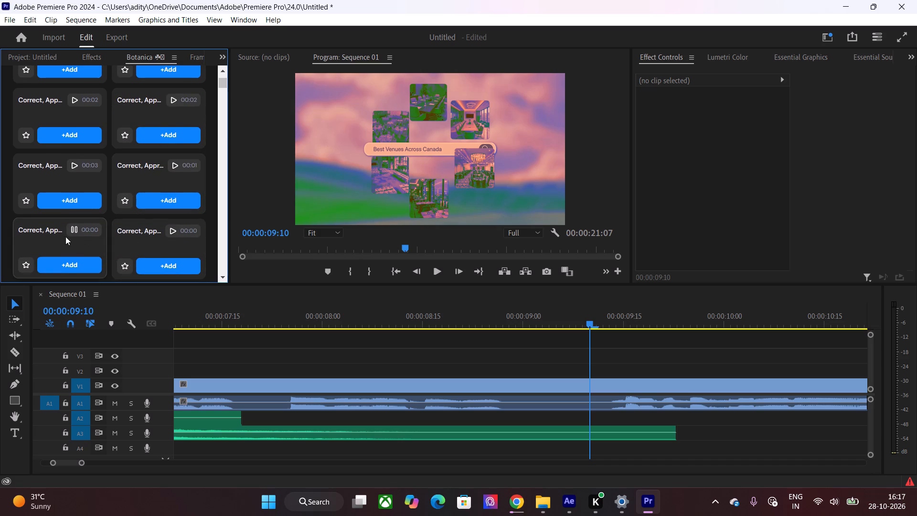
scroll(65, 236, down, 2)
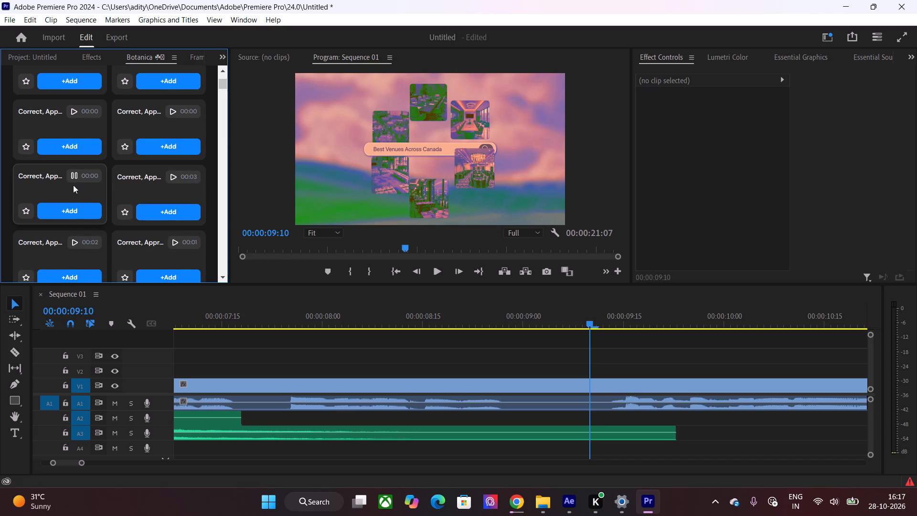
click(73, 209)
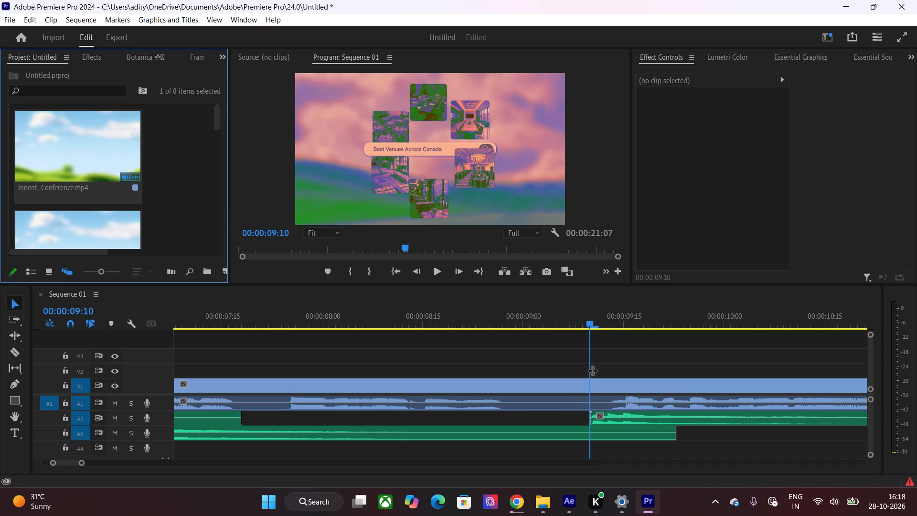
drag(590, 320, 623, 340)
drag(617, 416, 647, 417)
click(611, 324)
key(space)
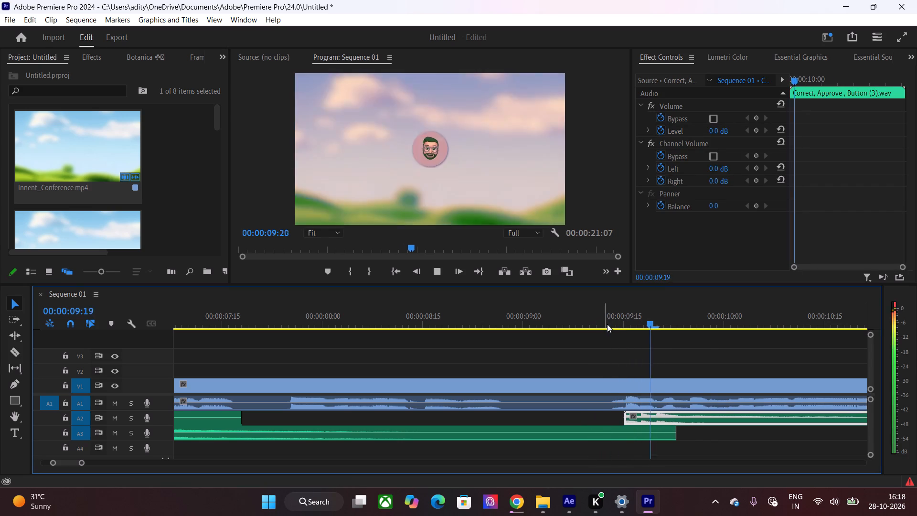
Add Correct, Approve, Button (1).wav from the Botanica library and place it on A4 starting at 00:00:09:21.
drag(349, 314, 334, 317)
drag(333, 317, 371, 379)
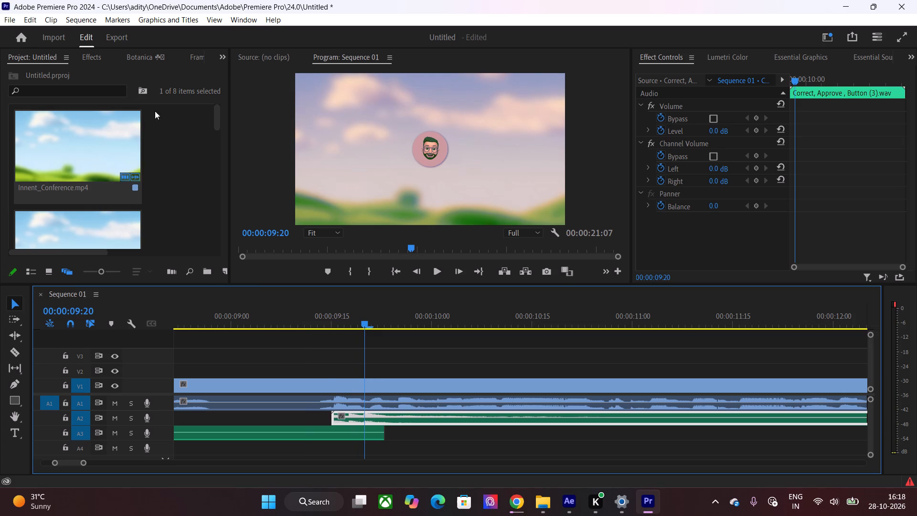
click(147, 57)
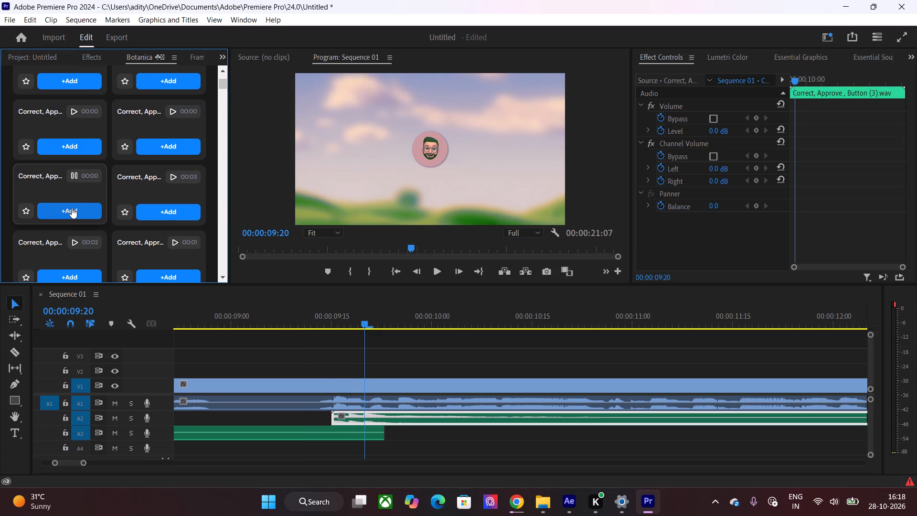
scroll(88, 182, up, 10)
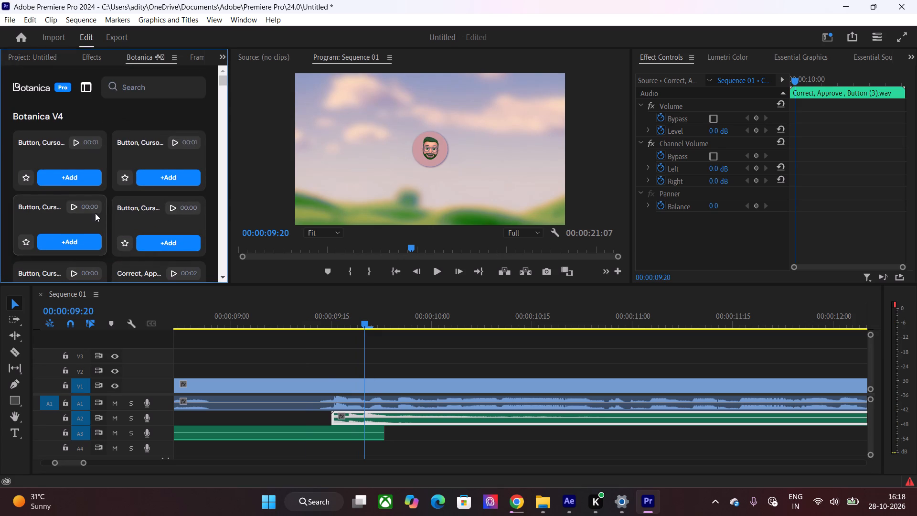
scroll(146, 248, down, 1)
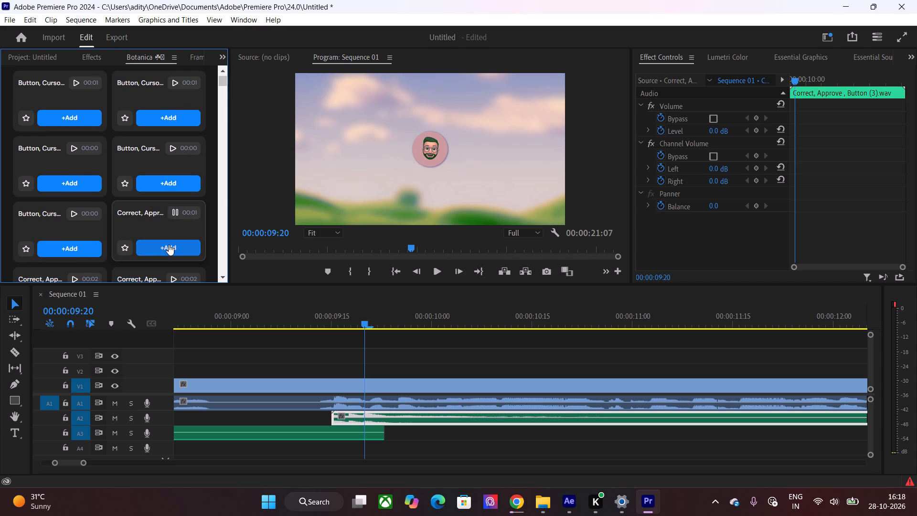
click(169, 245)
drag(367, 325, 376, 325)
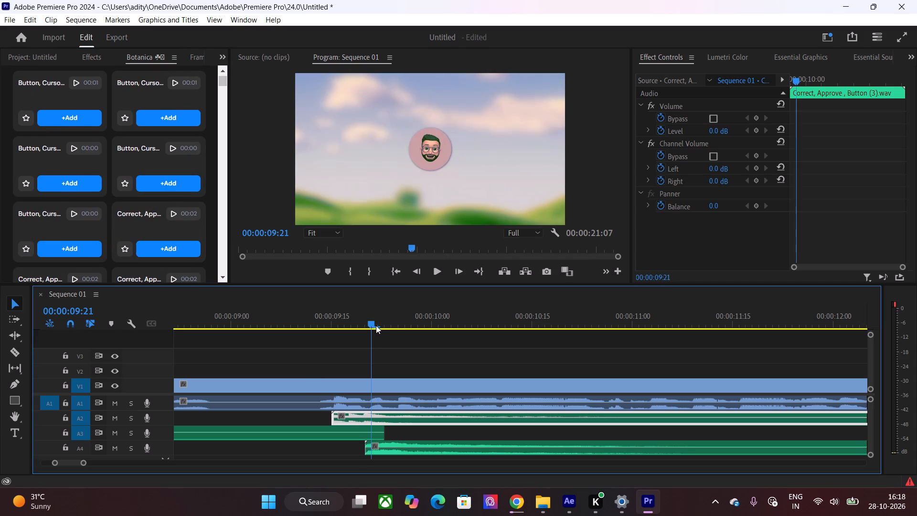
drag(376, 325, 395, 334)
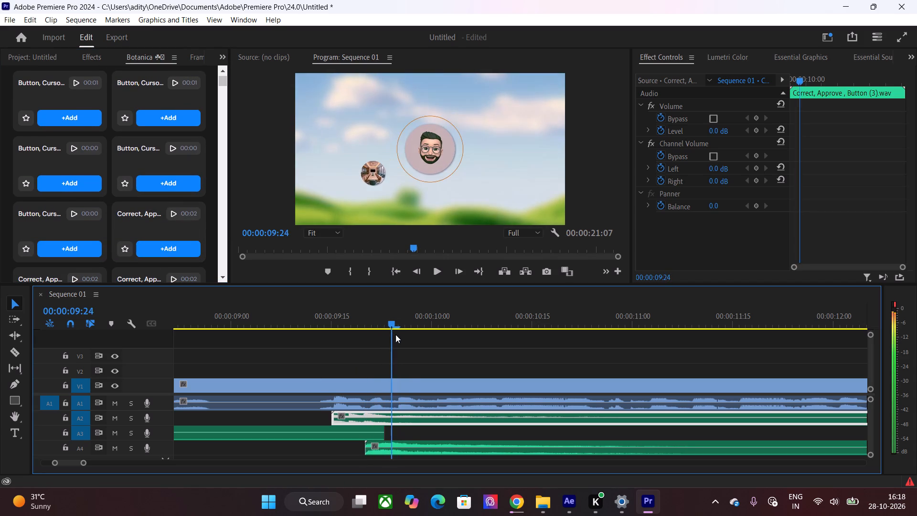
drag(395, 334, 376, 343)
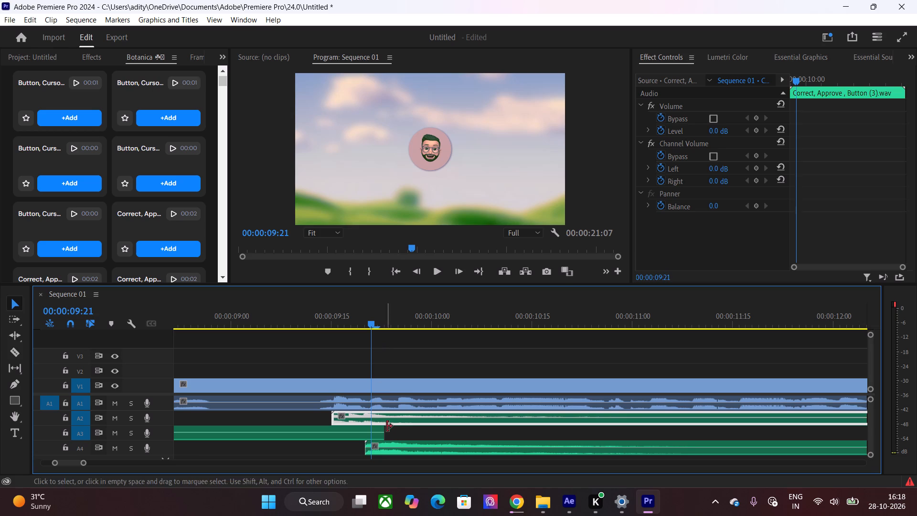
drag(381, 451, 392, 451)
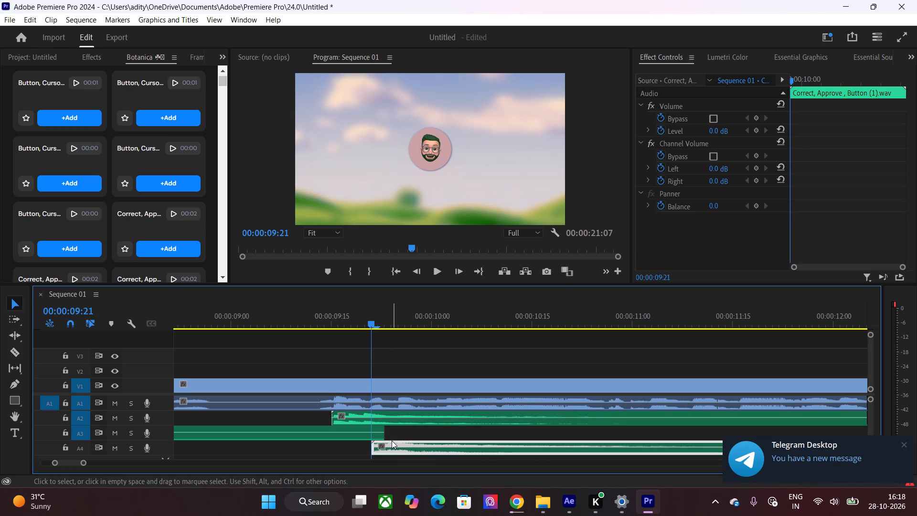
Split the Button (1) sound on A4 at 00:00:10:15 and delete the part after the cut.
key(space)
drag(429, 324, 485, 333)
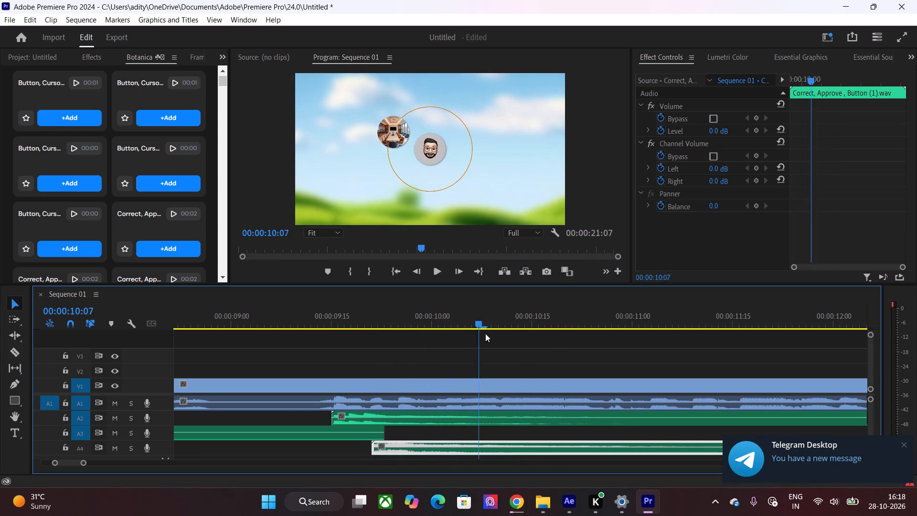
drag(485, 333, 539, 353)
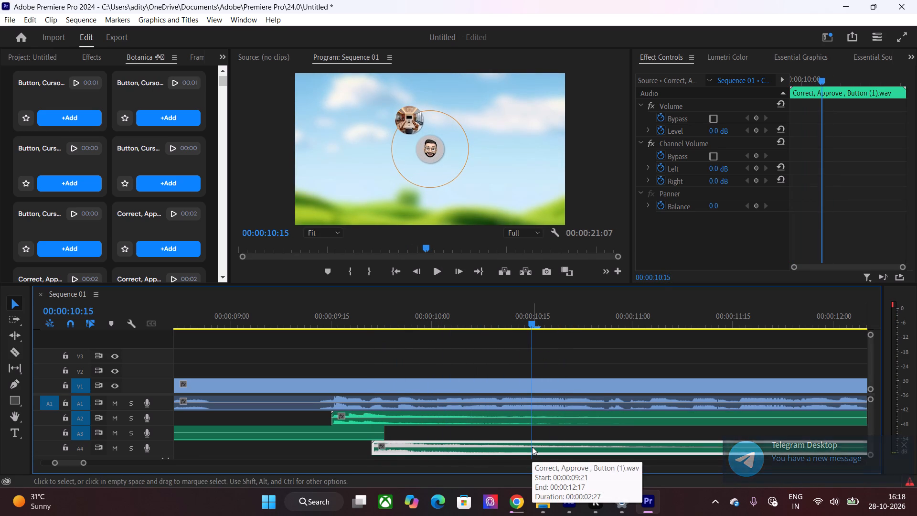
key(ctrl+k)
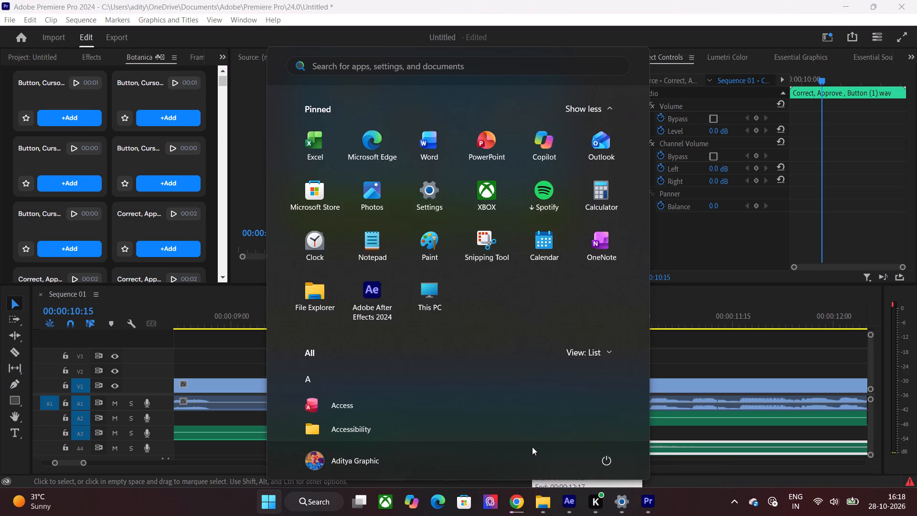
key(ctrl+k)
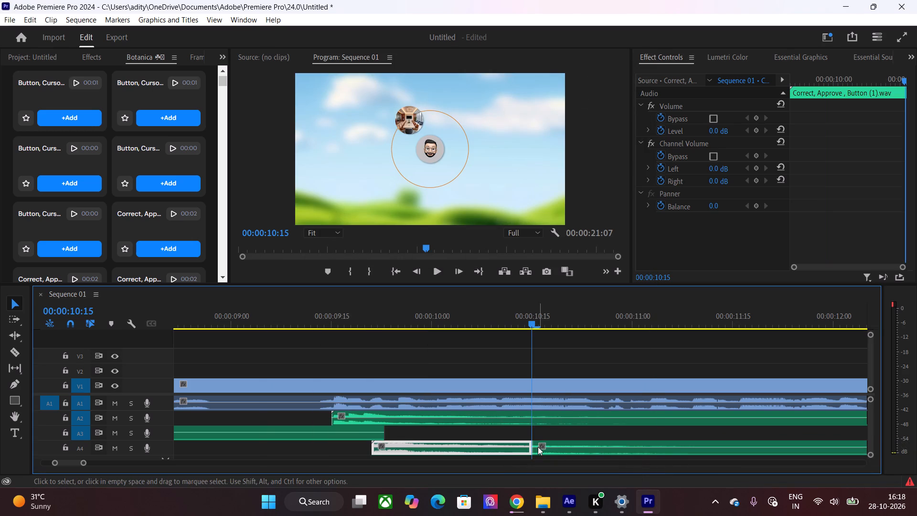
click(555, 447)
key(Delete)
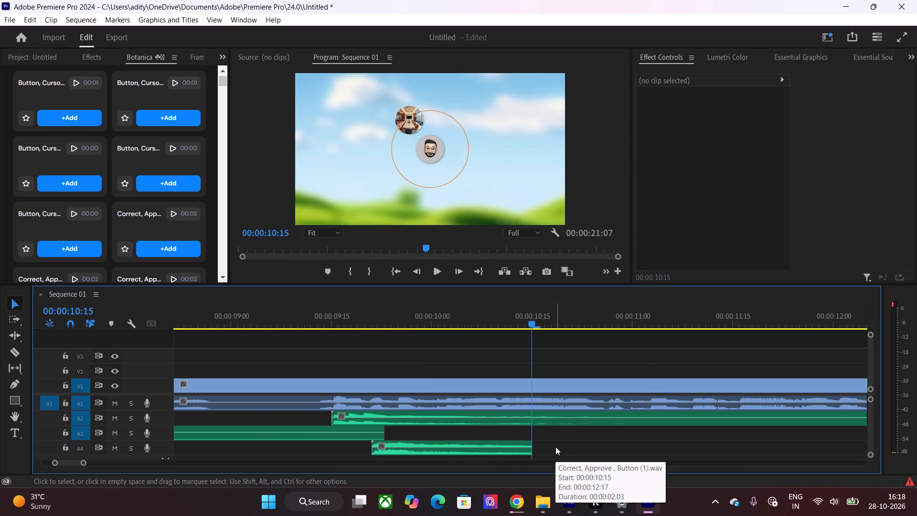
Paste a copy of the shortened Button (1) clip on A4 starting at 00:00:10:15.
click(506, 447)
key(ctrl+d)
scroll(477, 420, down, 2)
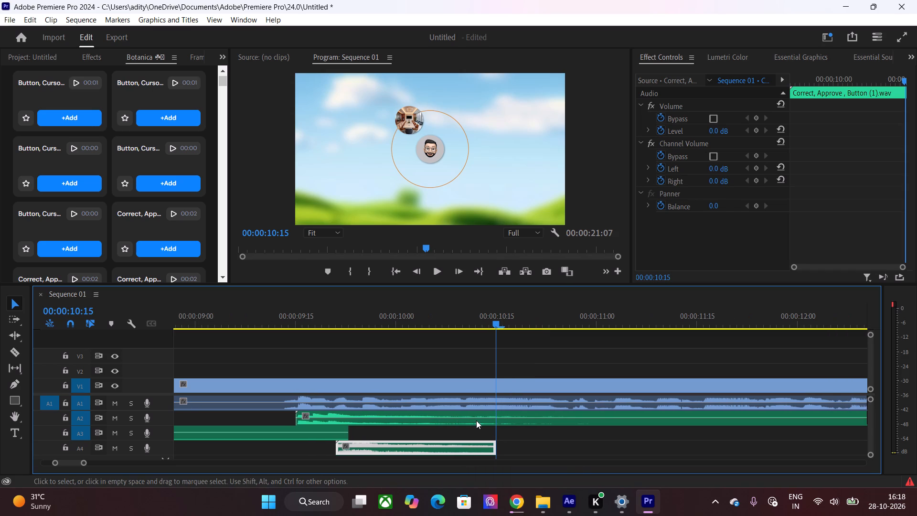
key(ctrl+c)
key(ctrl+v)
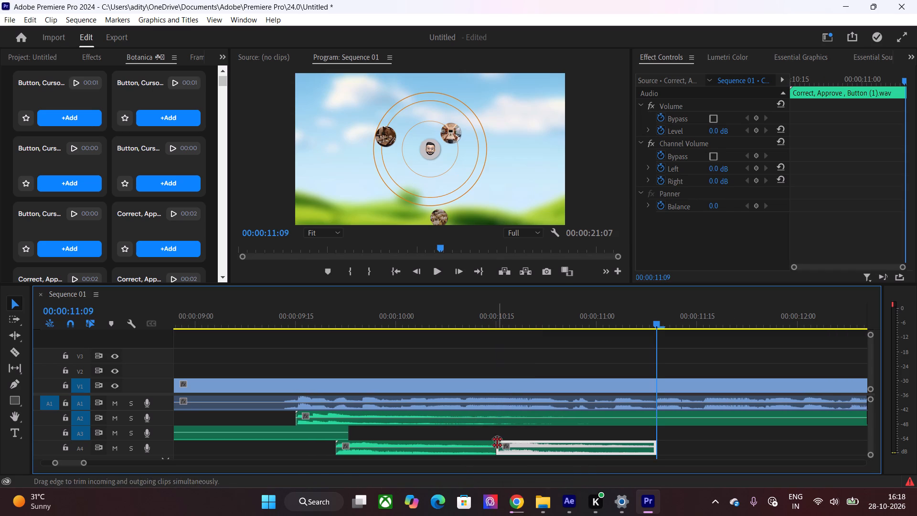
Paste a third Button (1) clip for the third circle's appearance and move it to A3, starting at about 00:00:11:04.
drag(501, 320, 498, 328)
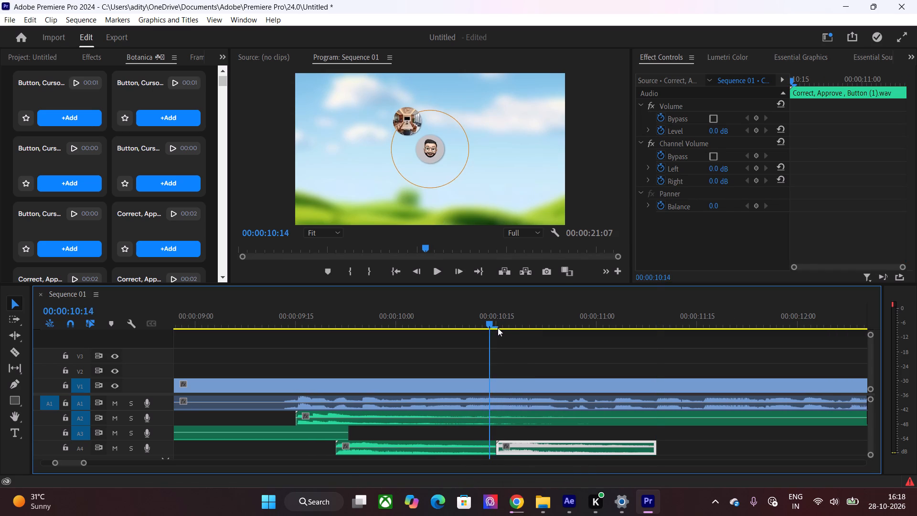
drag(498, 328, 542, 356)
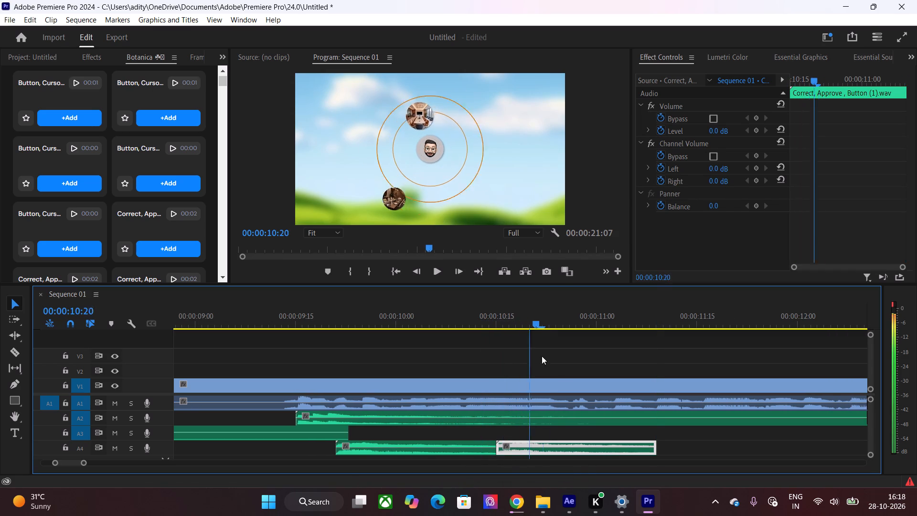
drag(542, 356, 642, 410)
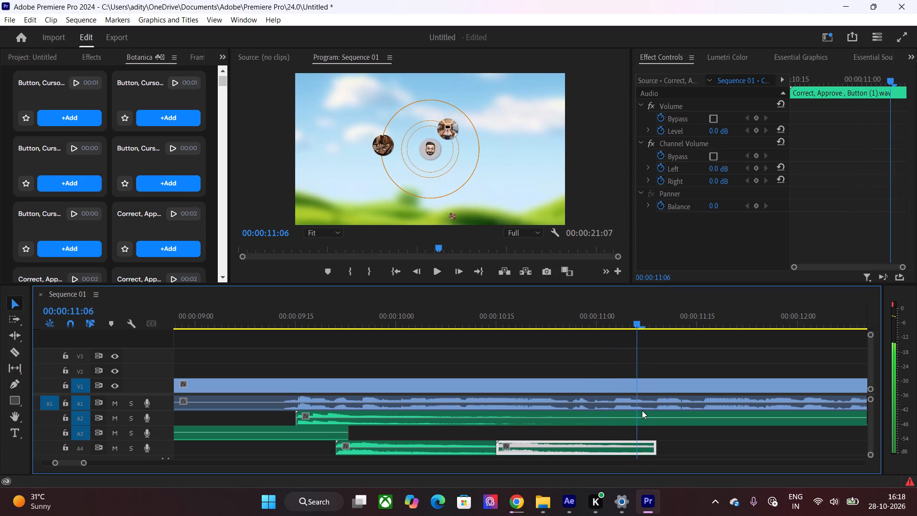
drag(642, 410, 640, 410)
key(ctrl+c)
key(ctrl+v)
drag(654, 443, 652, 432)
drag(652, 433, 637, 434)
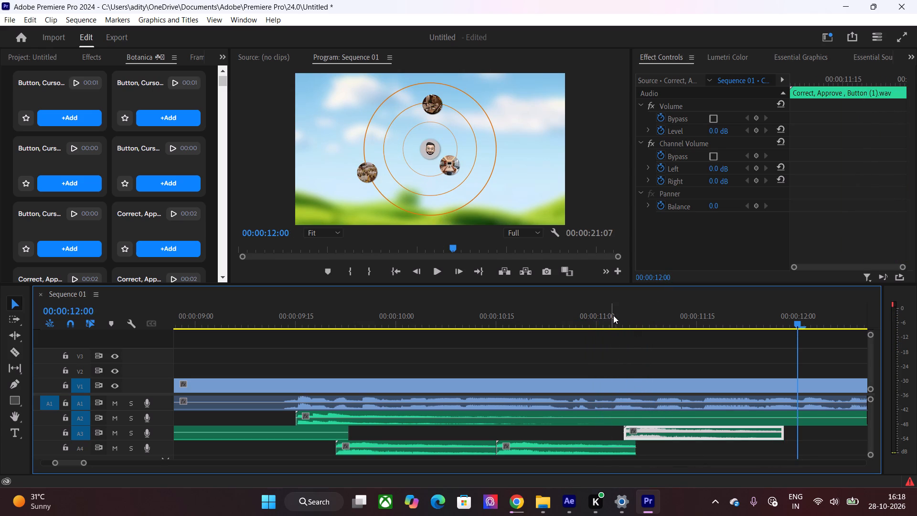
drag(613, 315, 614, 346)
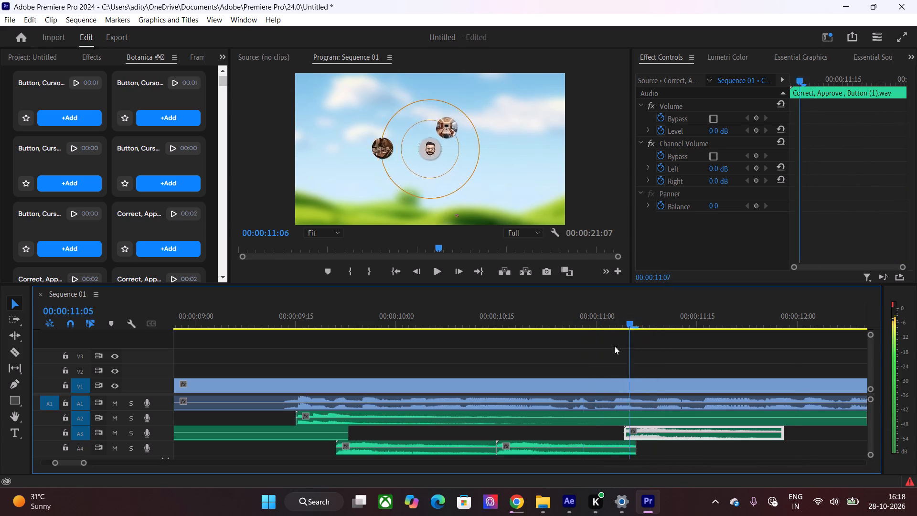
drag(614, 346, 315, 347)
Search Botanica for "type" and add v3) Type (space) Type.wav on A3 at 00:00:12:20.
key(space)
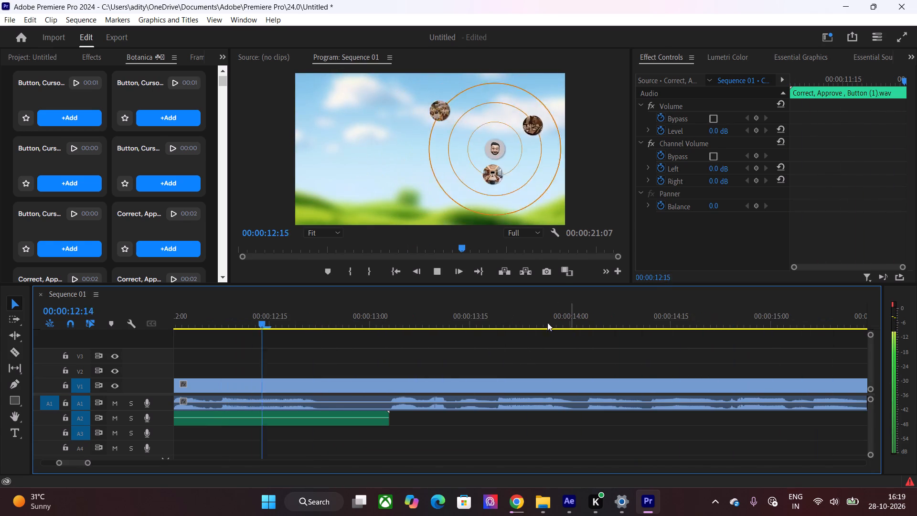
drag(363, 314, 303, 321)
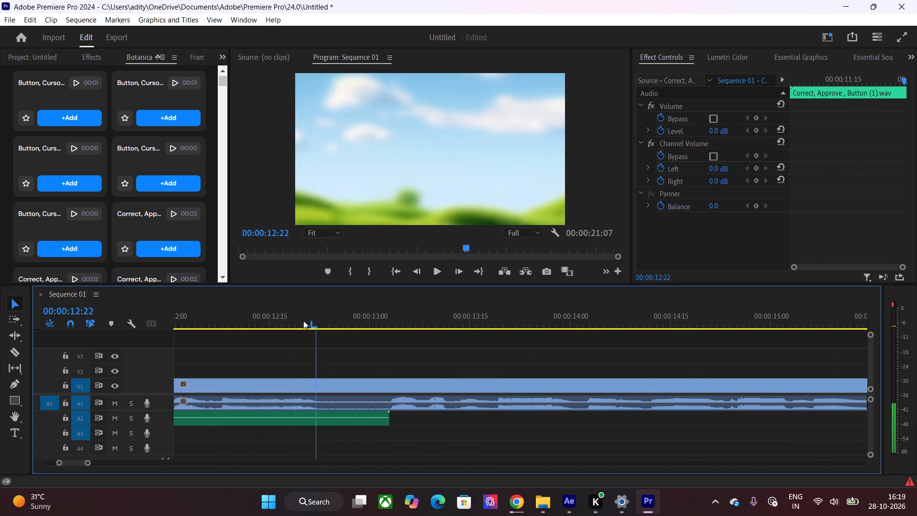
drag(303, 321, 305, 331)
scroll(92, 147, up, 9)
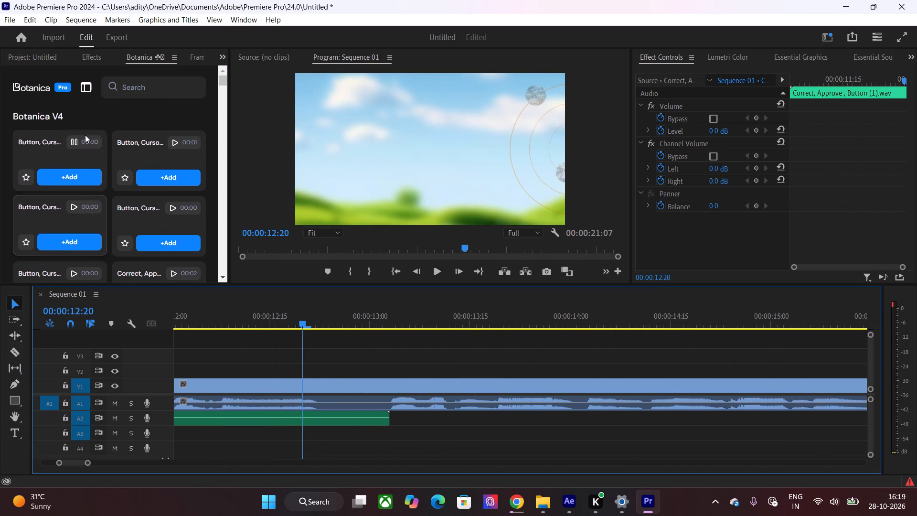
click(142, 84)
text(type)
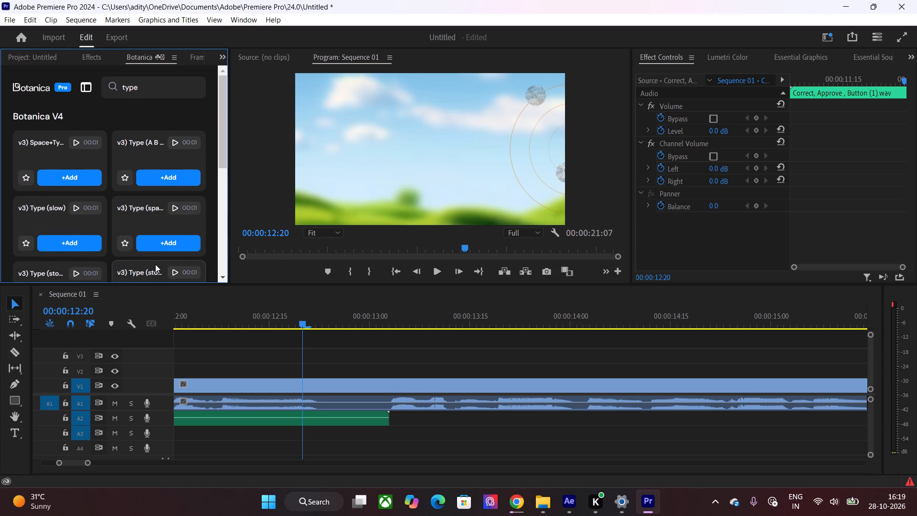
scroll(156, 264, down, 1)
click(162, 182)
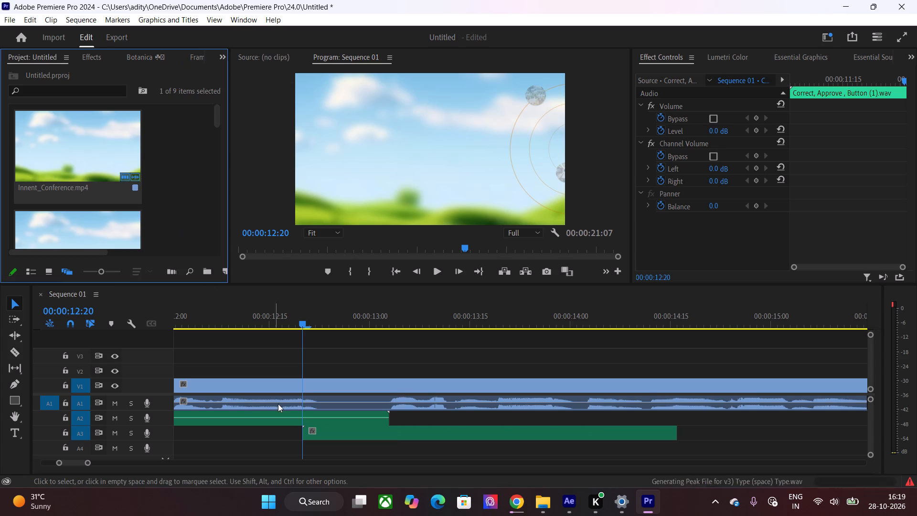
Split the v3) Type (space) Type.wav clip on A3 at 00:00:13:29 and delete the part after the cut.
key(space)
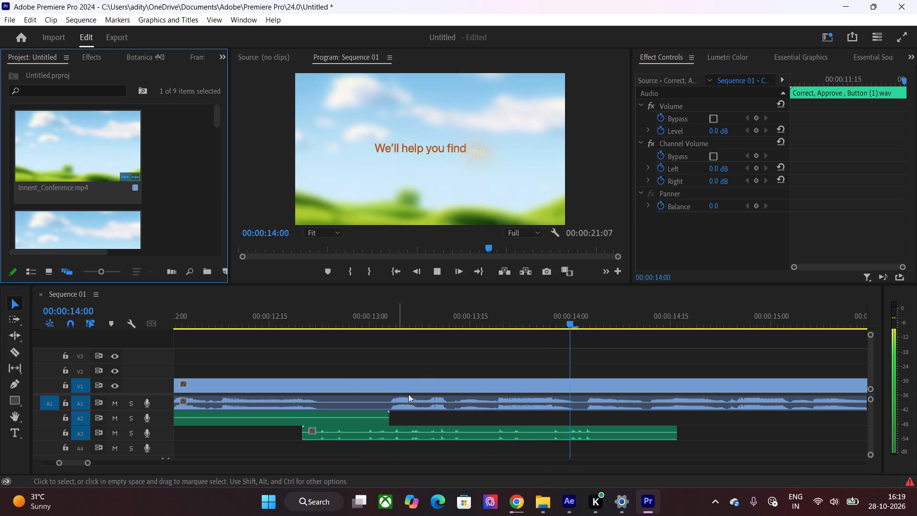
drag(593, 322, 531, 336)
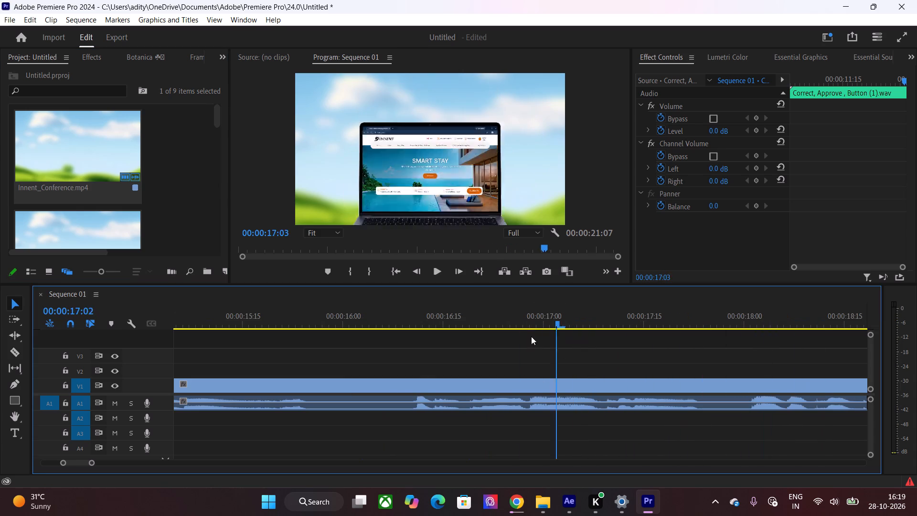
drag(531, 336, 525, 427)
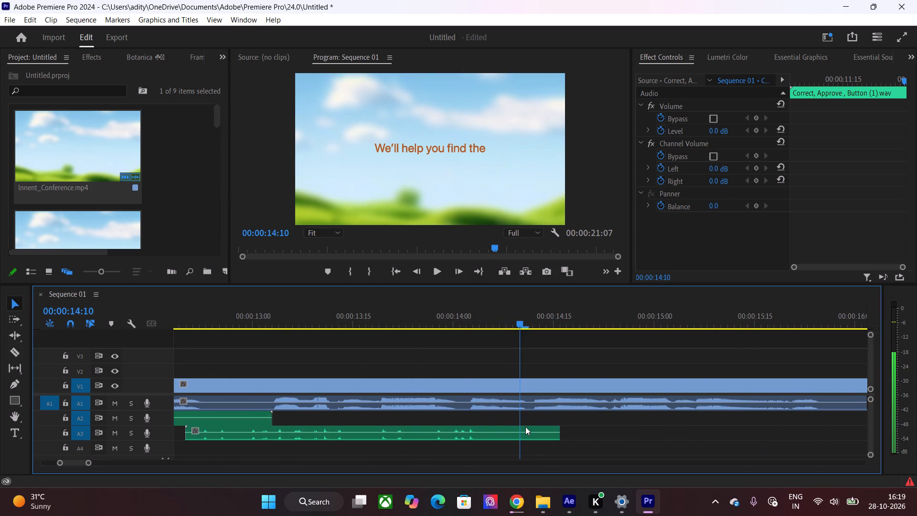
drag(525, 427, 481, 429)
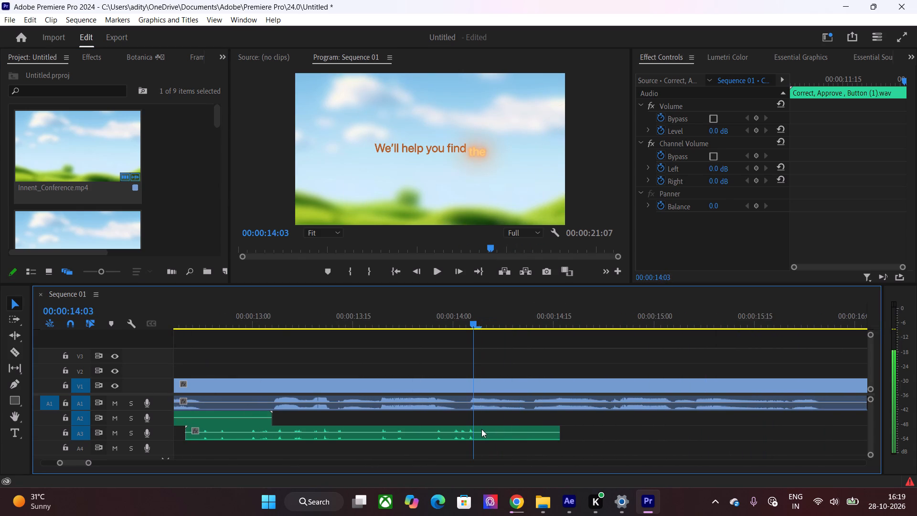
drag(481, 429, 464, 429)
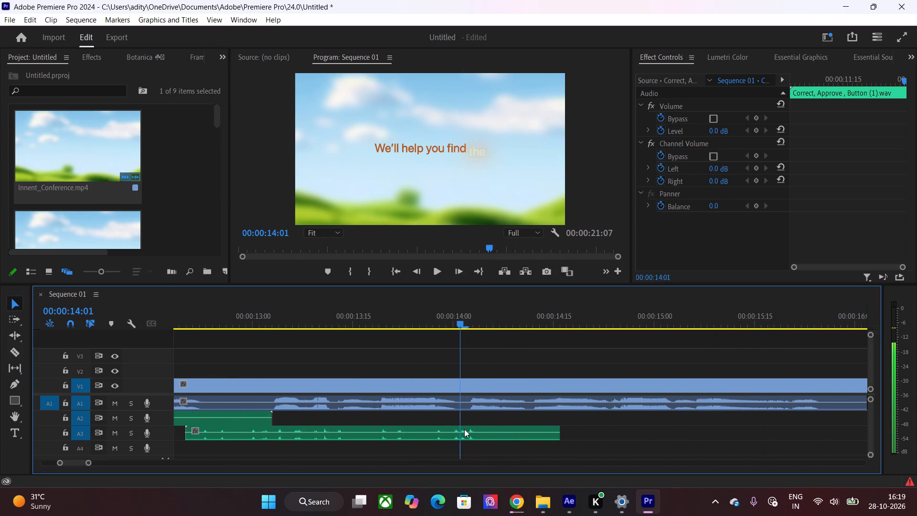
drag(464, 429, 453, 429)
click(453, 429)
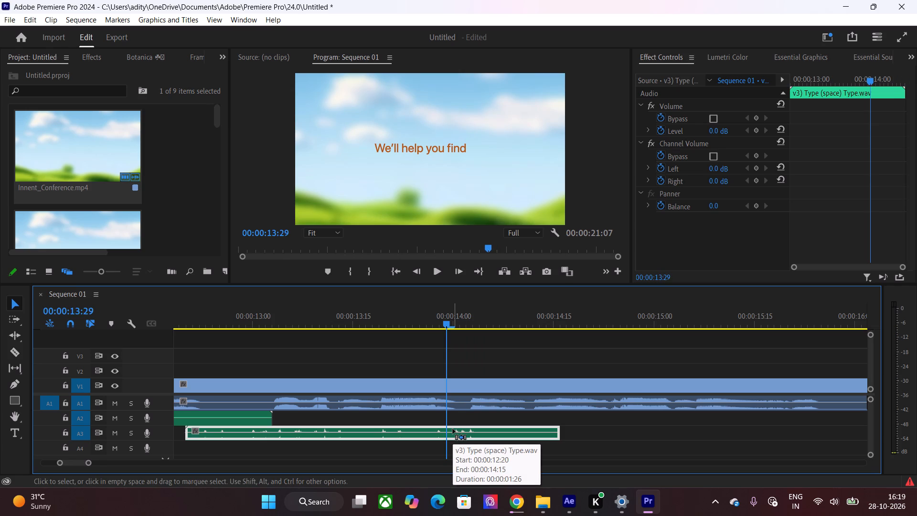
key(ctrl+k)
click(453, 429)
key(Delete)
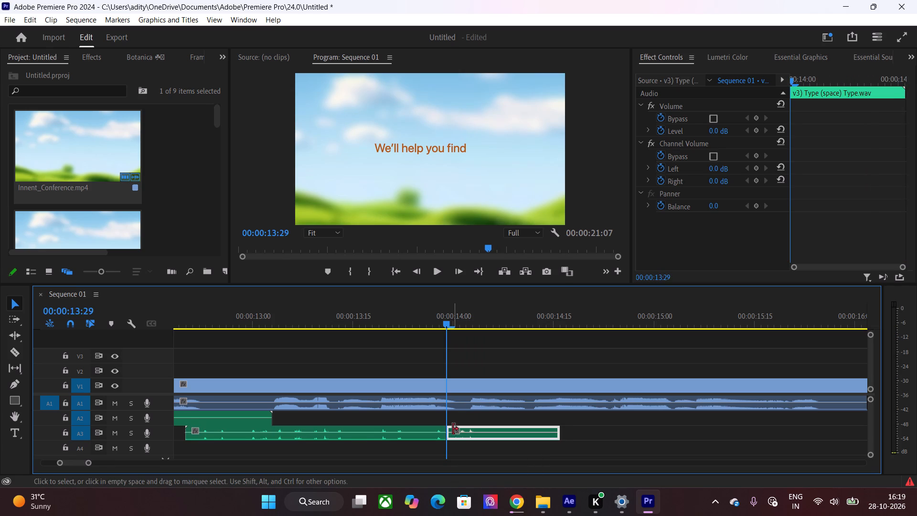
Paste a copy of the shortened Type (space) clip on A3 starting at 00:00:13:29.
click(426, 429)
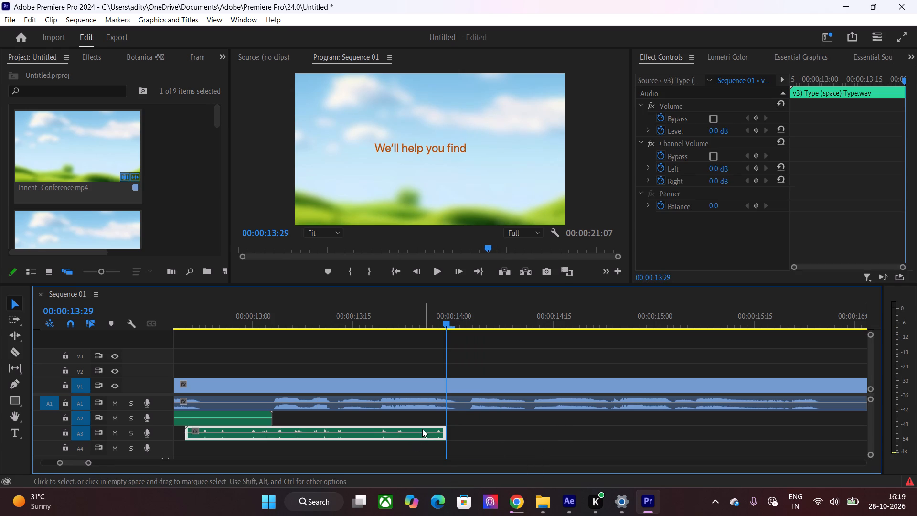
key(ctrl+d)
key(ctrl+c)
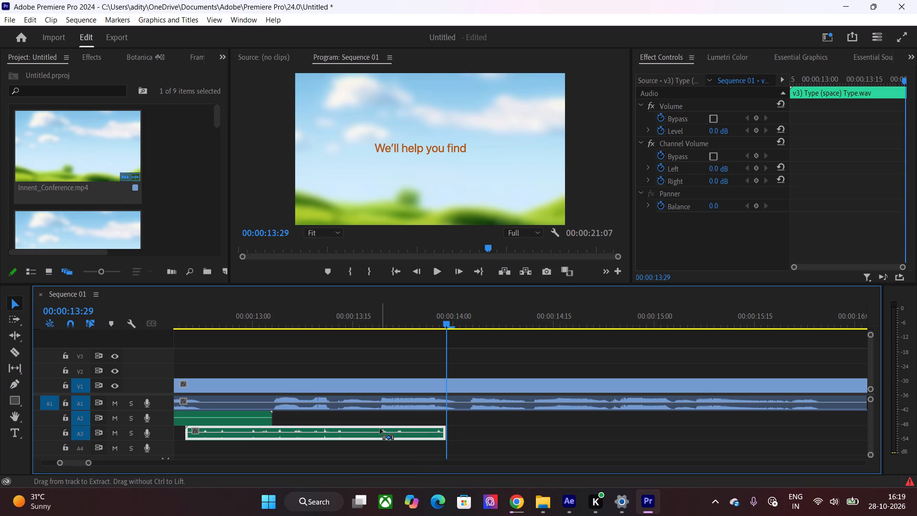
key(ctrl+v)
Scrub through the pasted typing clip to check its timing against the "Best Deals to match your needs" text animation.
drag(476, 322, 474, 322)
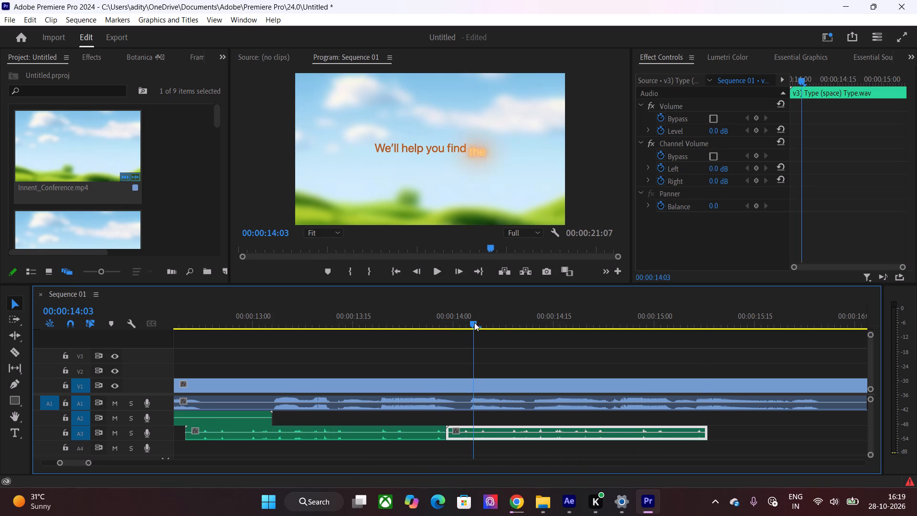
drag(474, 322, 505, 332)
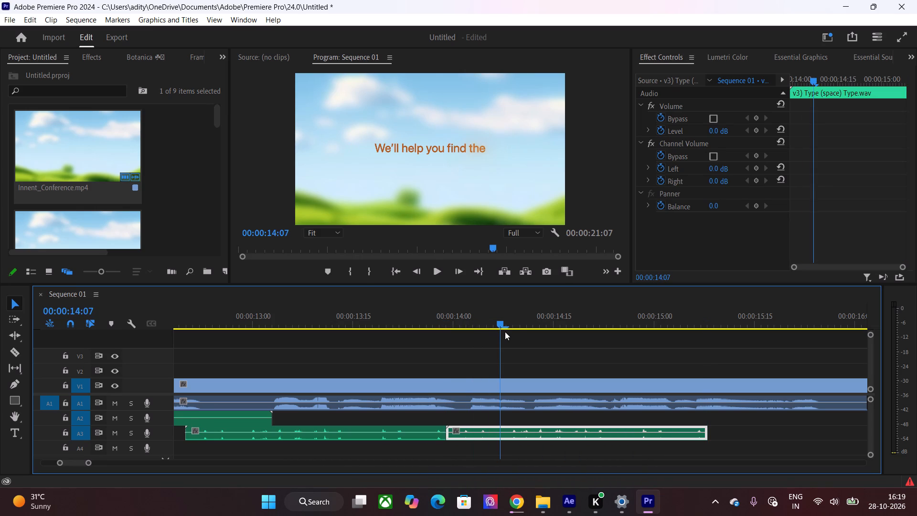
drag(505, 332, 583, 338)
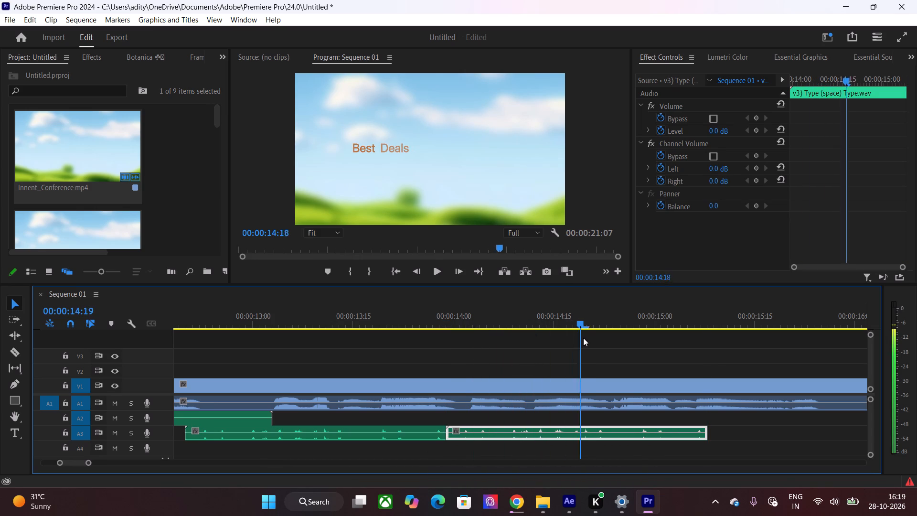
drag(583, 338, 684, 349)
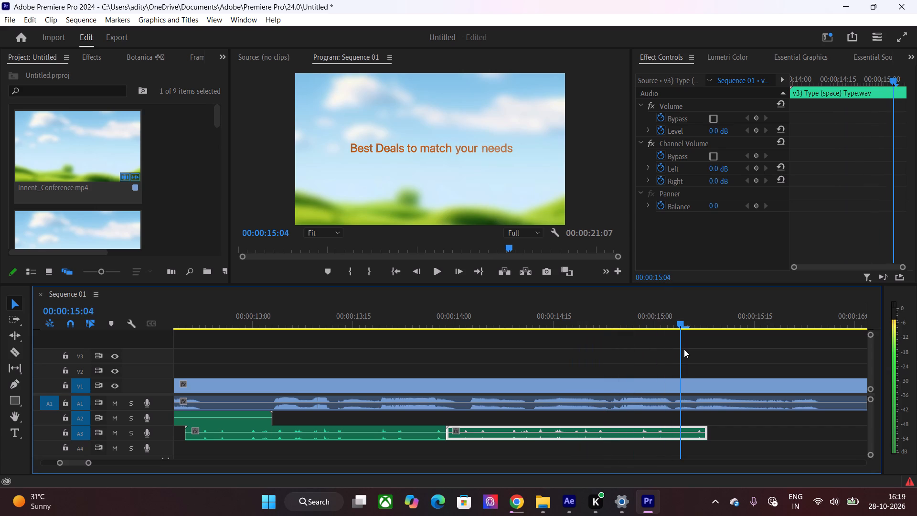
drag(684, 349, 706, 360)
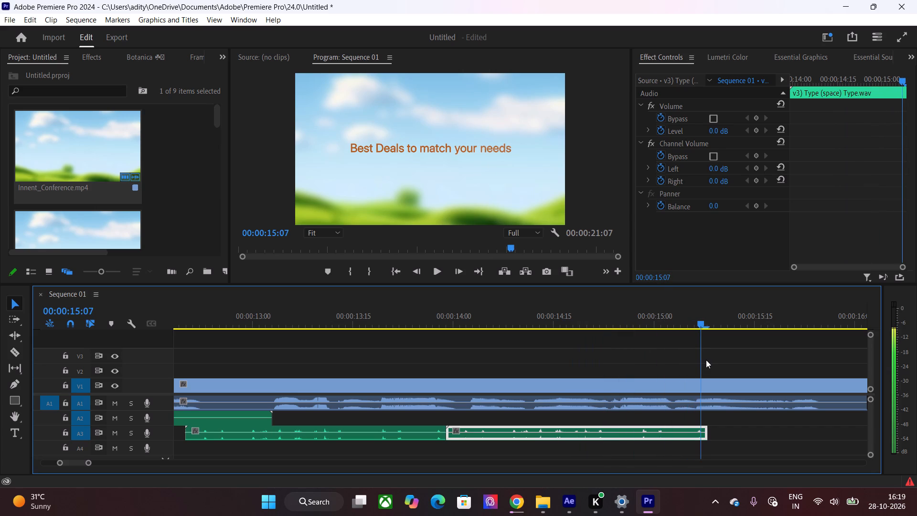
drag(706, 360, 709, 361)
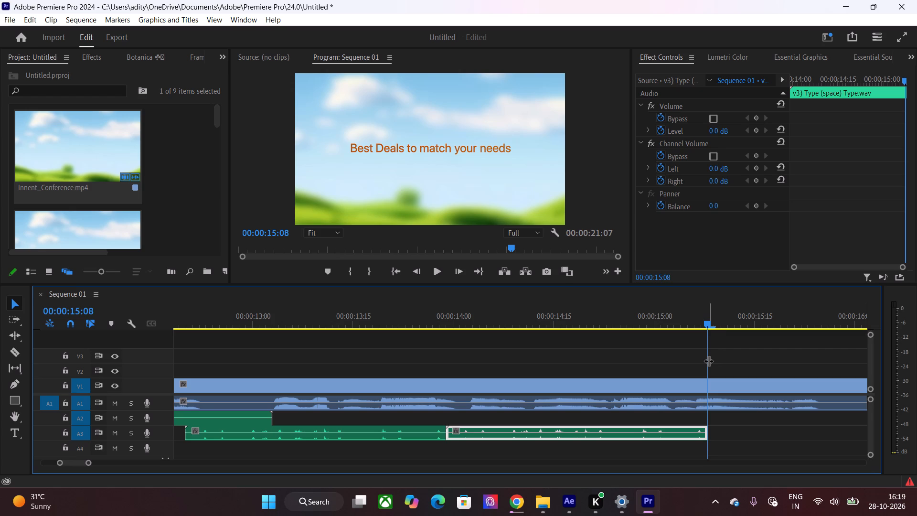
drag(709, 333, 722, 332)
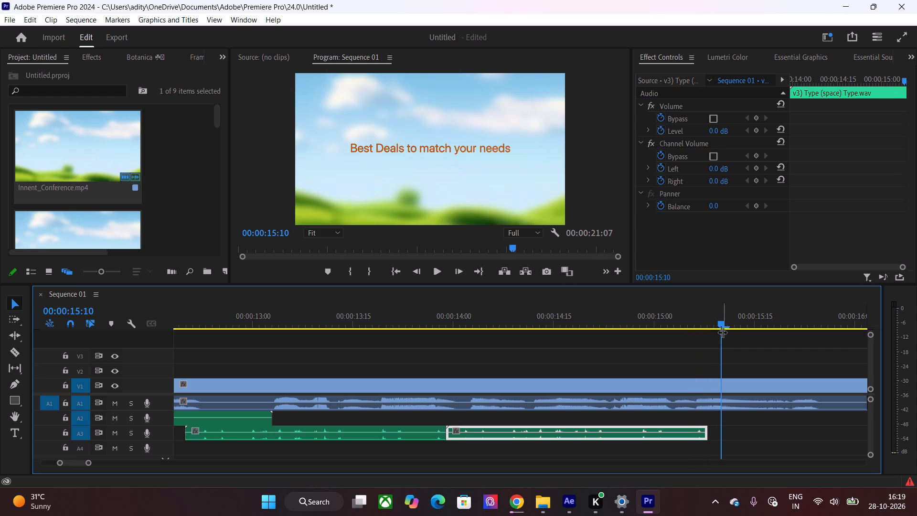
drag(722, 332, 874, 345)
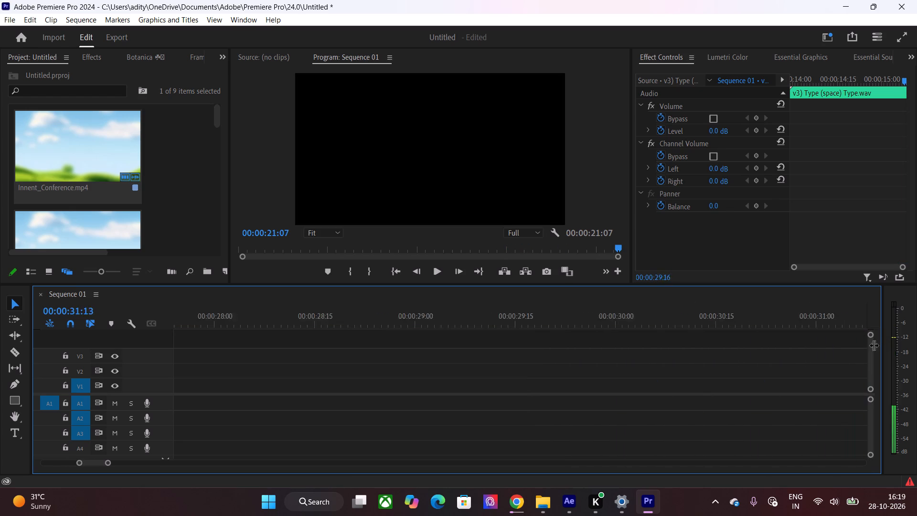
drag(874, 345, 876, 429)
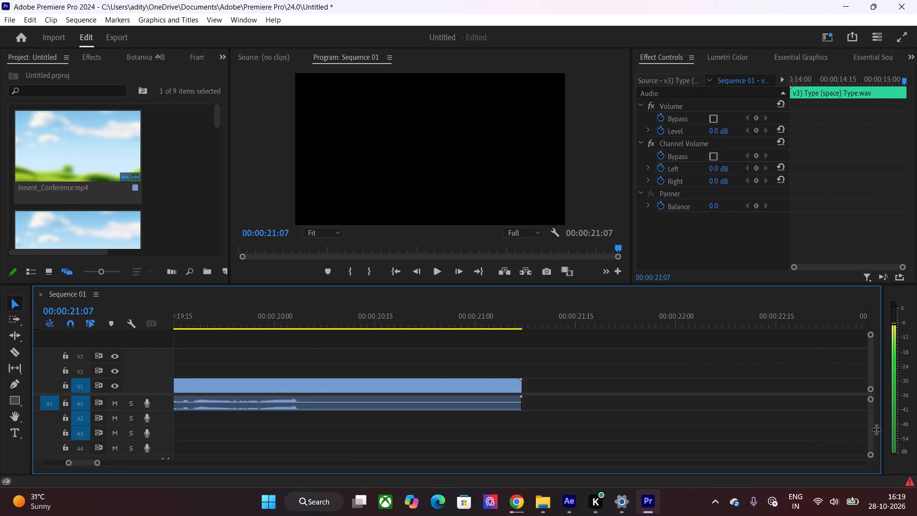
drag(876, 429, 179, 431)
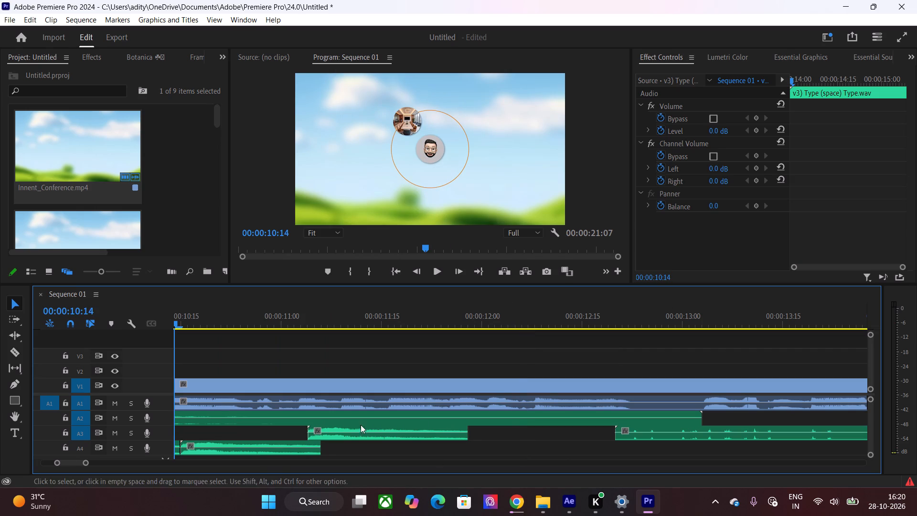
drag(85, 463, 88, 463)
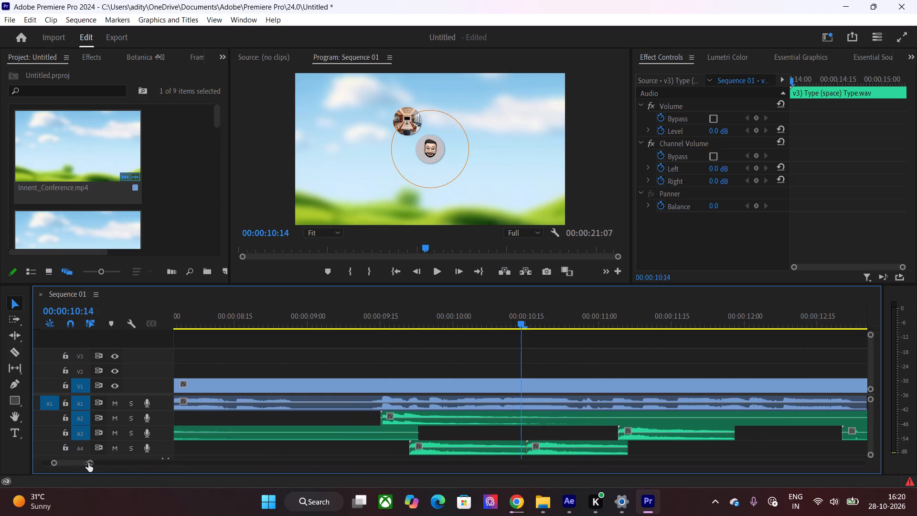
drag(88, 463, 129, 463)
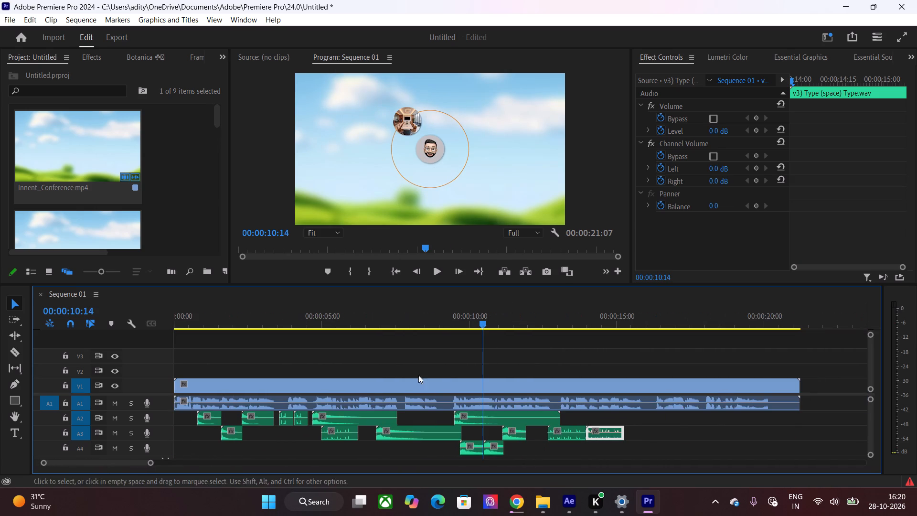
drag(593, 318, 623, 318)
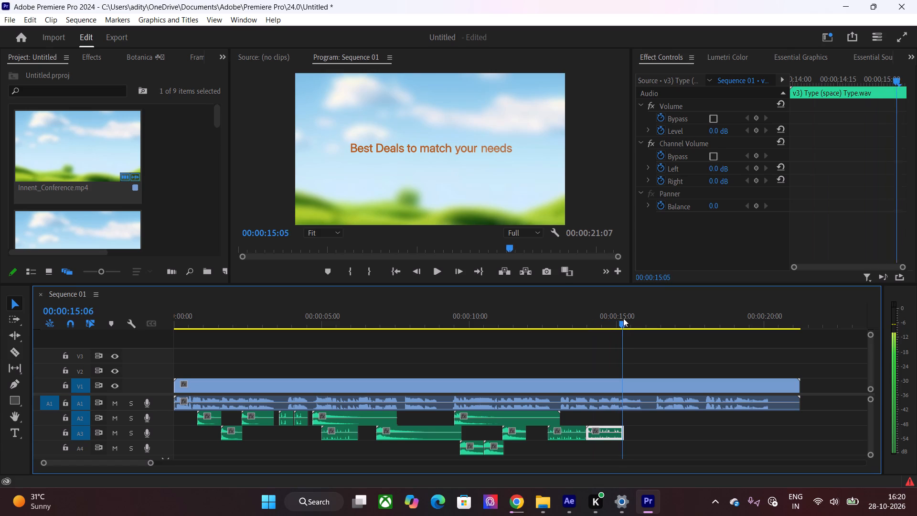
drag(623, 318, 640, 318)
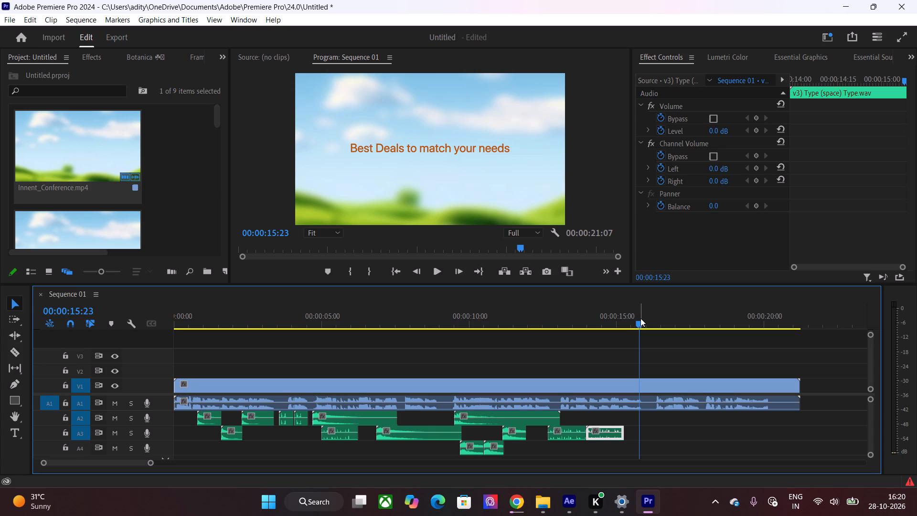
Place the playhead at 00:00:16:13, where the "Explore" text starts appearing, and clear the "type" search in Botanica.
drag(643, 324, 667, 333)
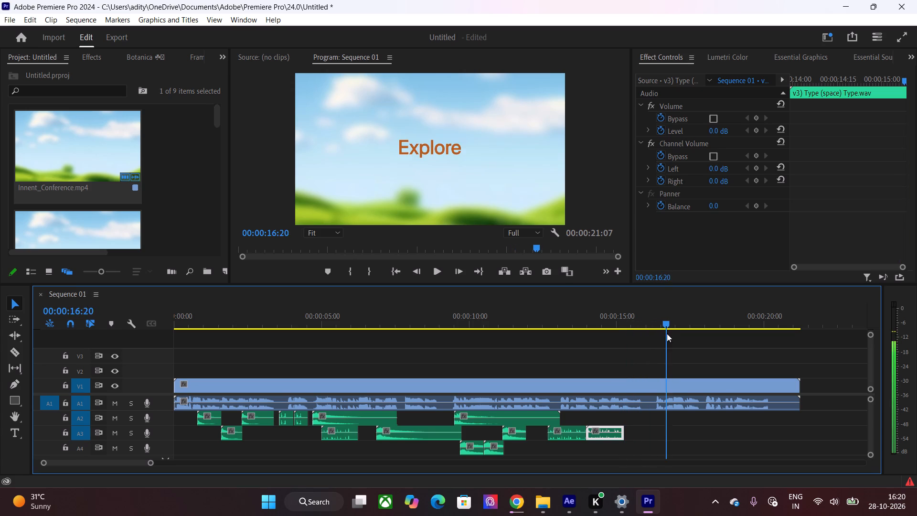
drag(667, 333, 660, 333)
click(140, 60)
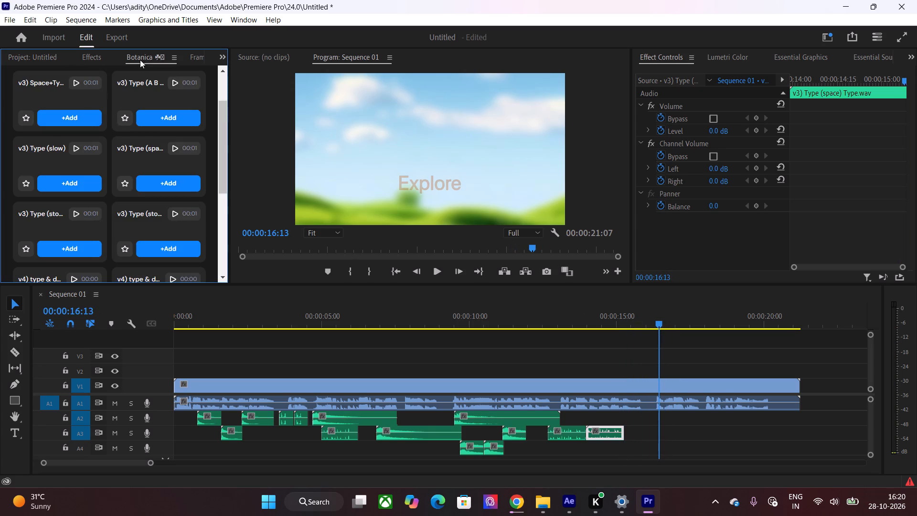
scroll(153, 173, up, 8)
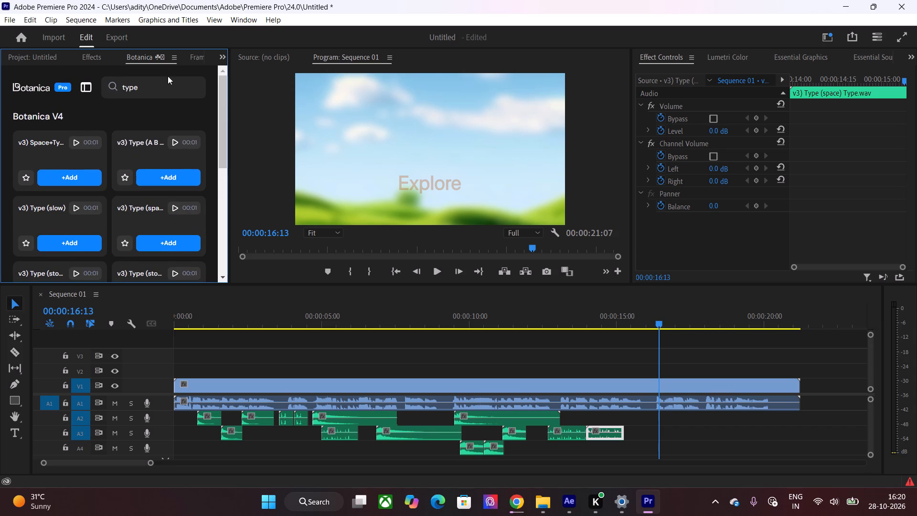
double_click(163, 84)
double_click(156, 84)
key(BackSpace)
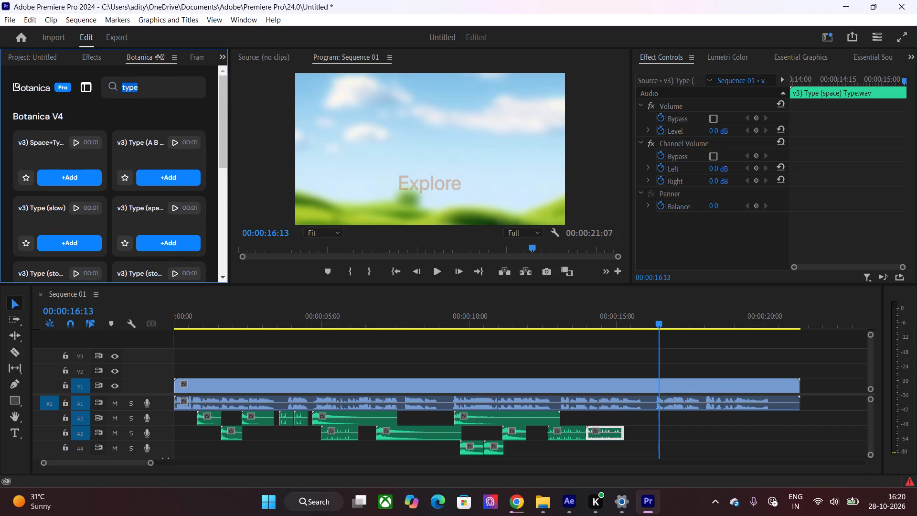
Audition the Correct, Error and Granular button sounds in Botanica for one that suits the "Explore" text animation.
scroll(144, 130, down, 6)
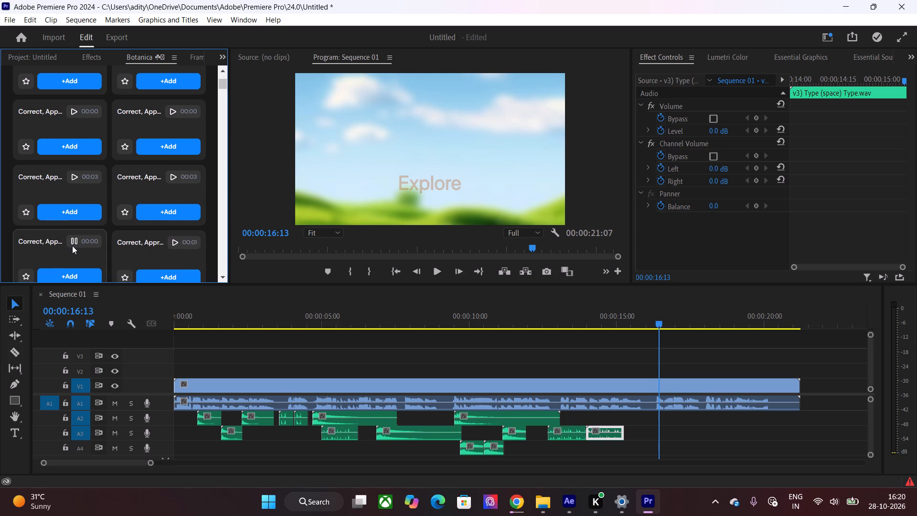
scroll(73, 246, down, 1)
scroll(161, 257, down, 1)
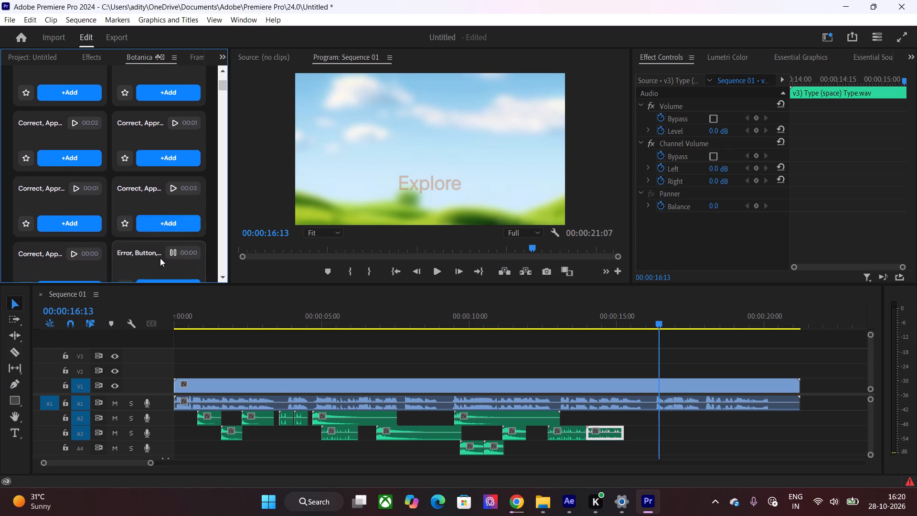
scroll(76, 255, down, 2)
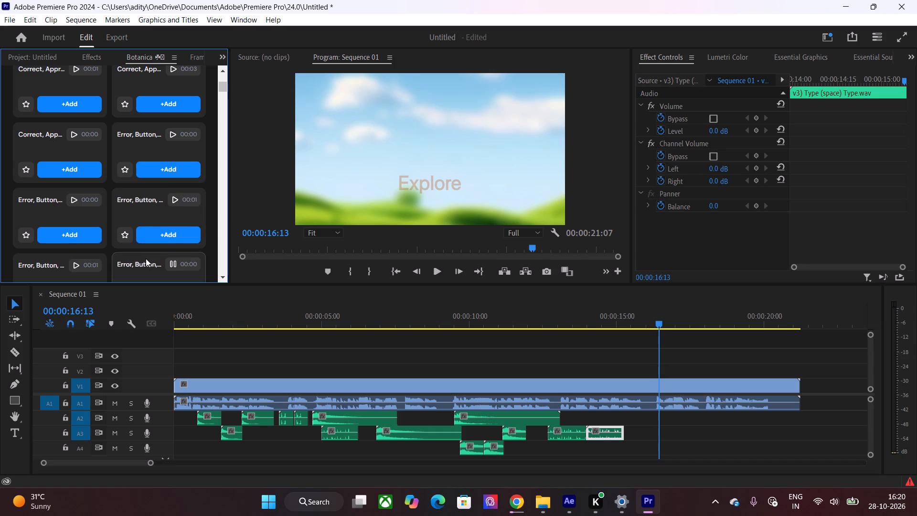
scroll(146, 258, down, 2)
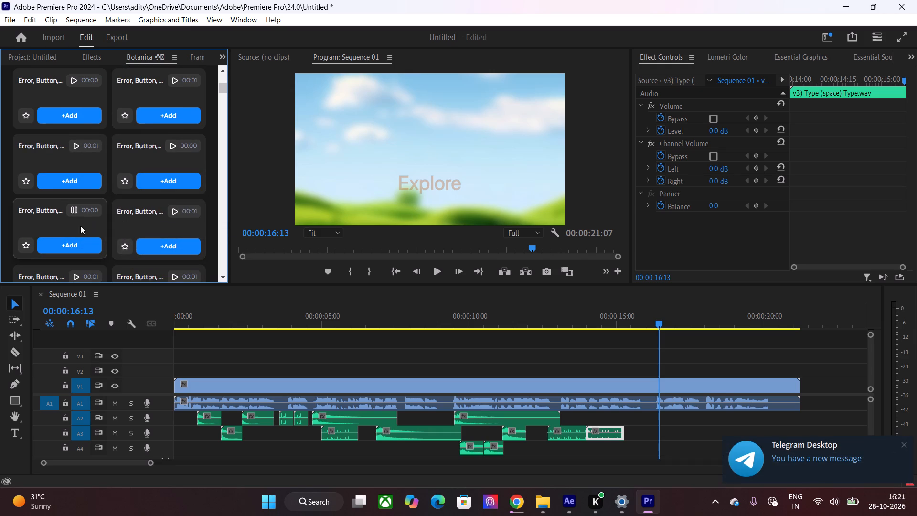
scroll(160, 172, down, 2)
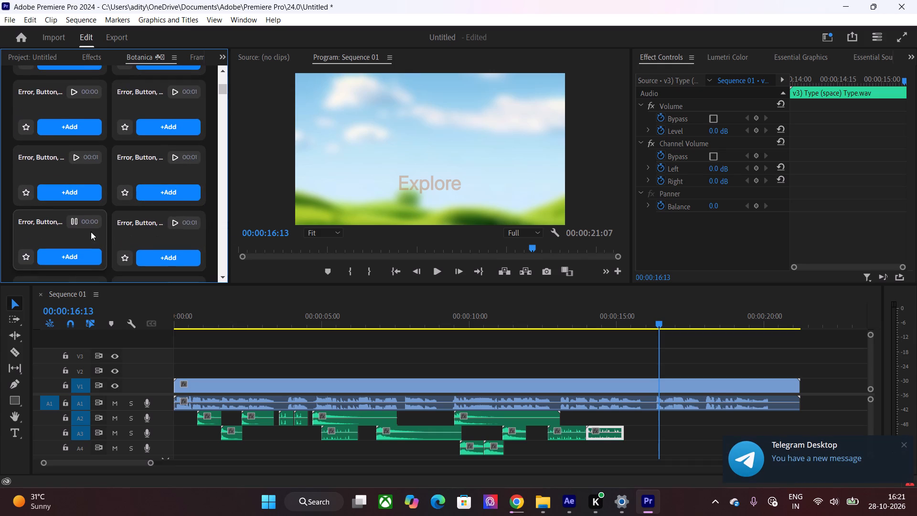
scroll(81, 233, down, 1)
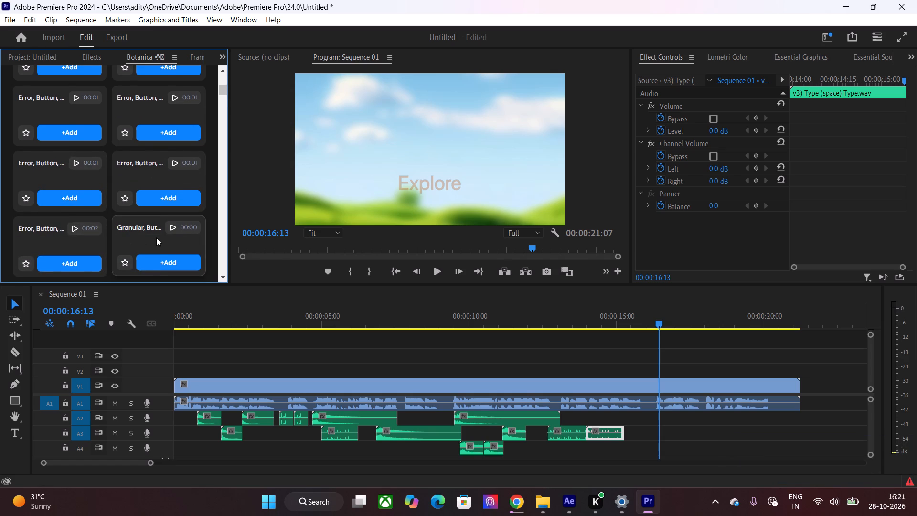
scroll(157, 236, down, 2)
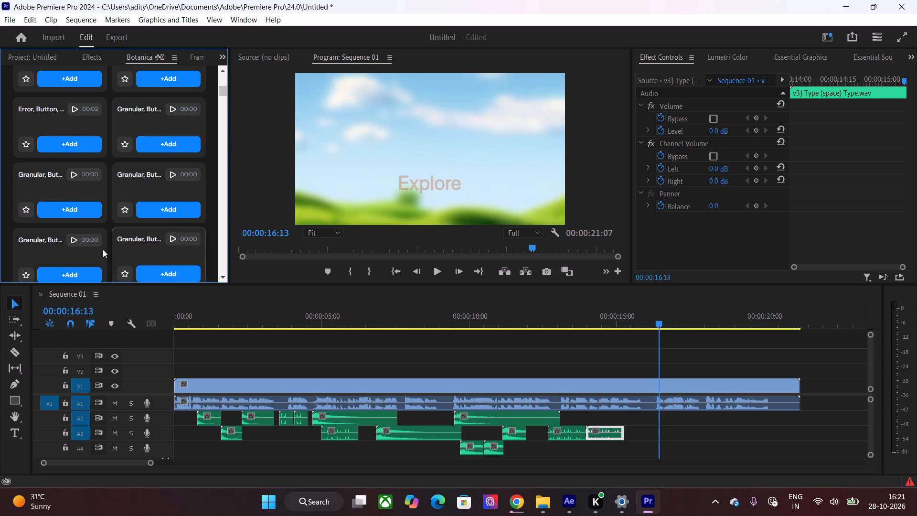
scroll(94, 246, down, 3)
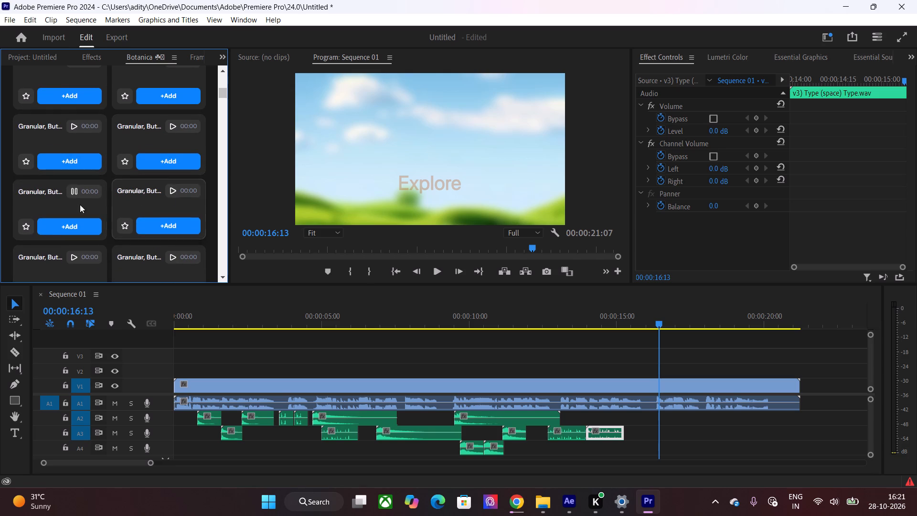
scroll(135, 182, down, 2)
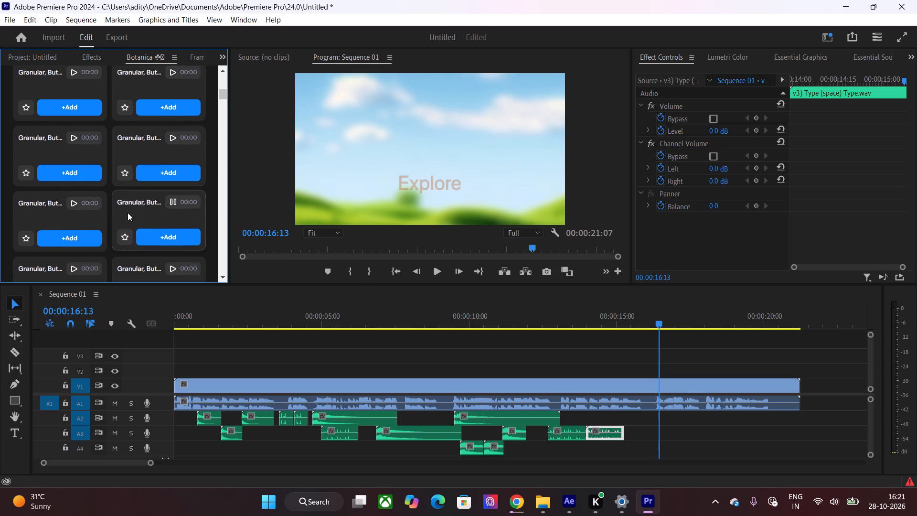
Go back to the Error, Button sounds and add a short one on A2 at 00:00:16:13 for the "Explore" text.
scroll(142, 202, up, 11)
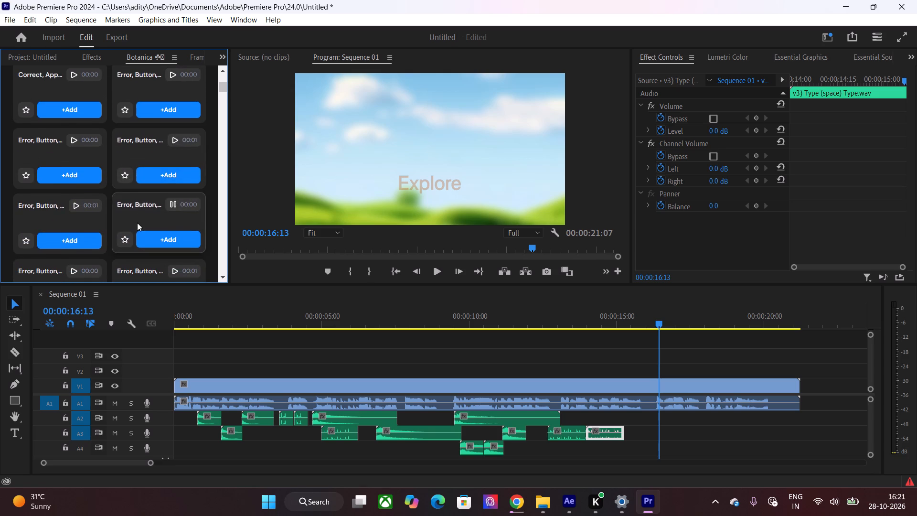
scroll(153, 146, up, 2)
scroll(148, 238, down, 2)
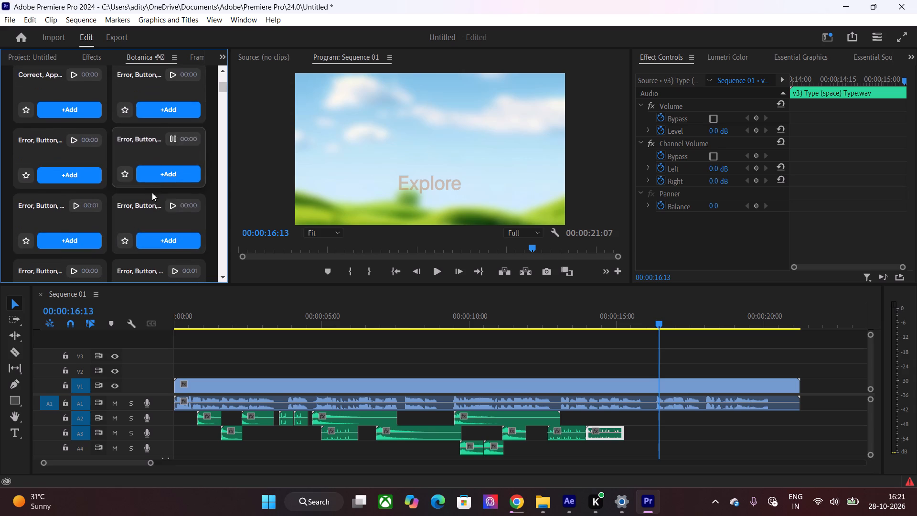
click(160, 239)
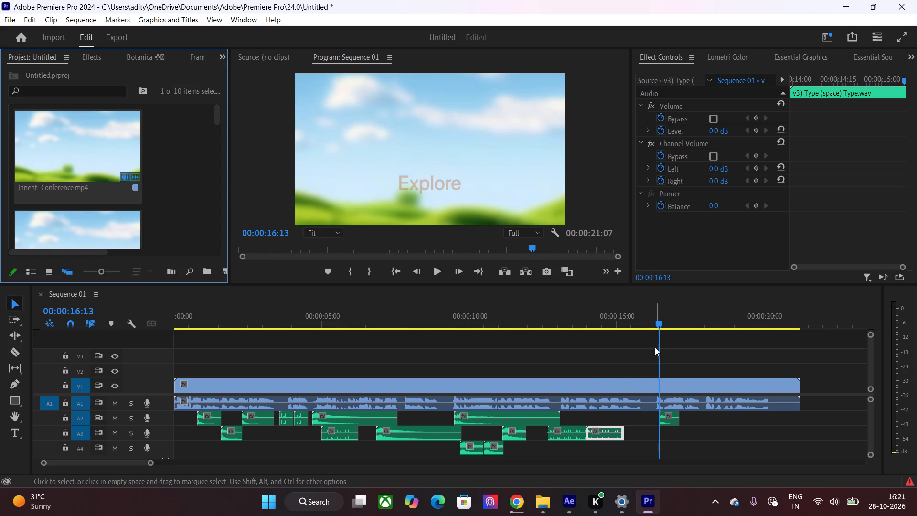
Add a 3-second Correct sound from Botanica on A3 at 00:00:16:28, where the laptop rises into view.
drag(659, 324, 678, 330)
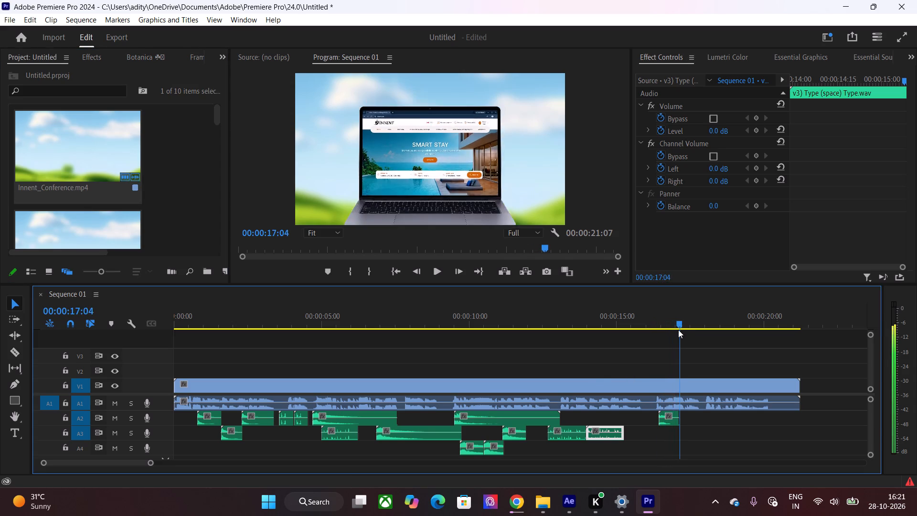
drag(678, 330, 674, 331)
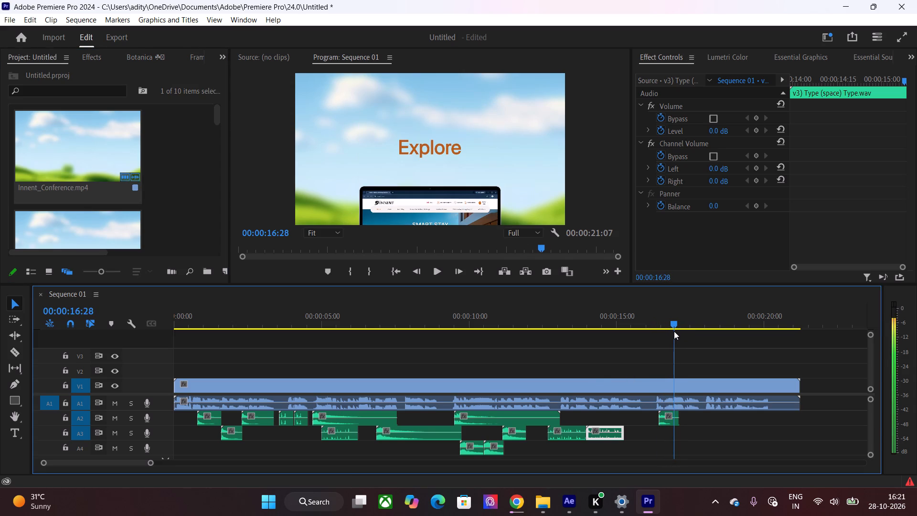
drag(674, 331, 674, 331)
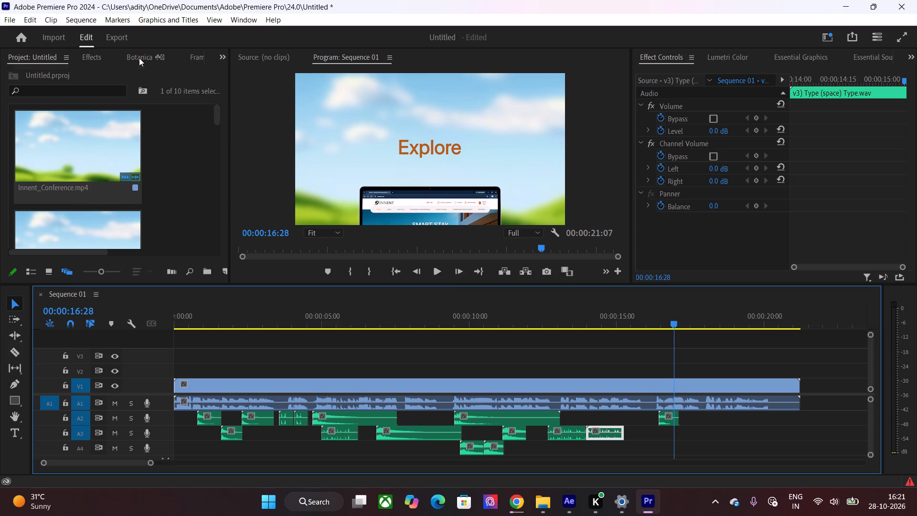
click(139, 58)
scroll(122, 160, up, 5)
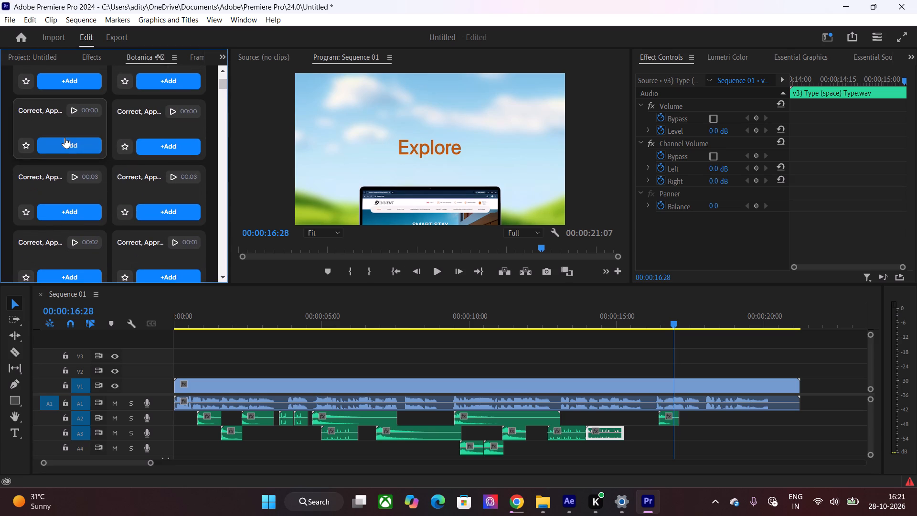
click(74, 211)
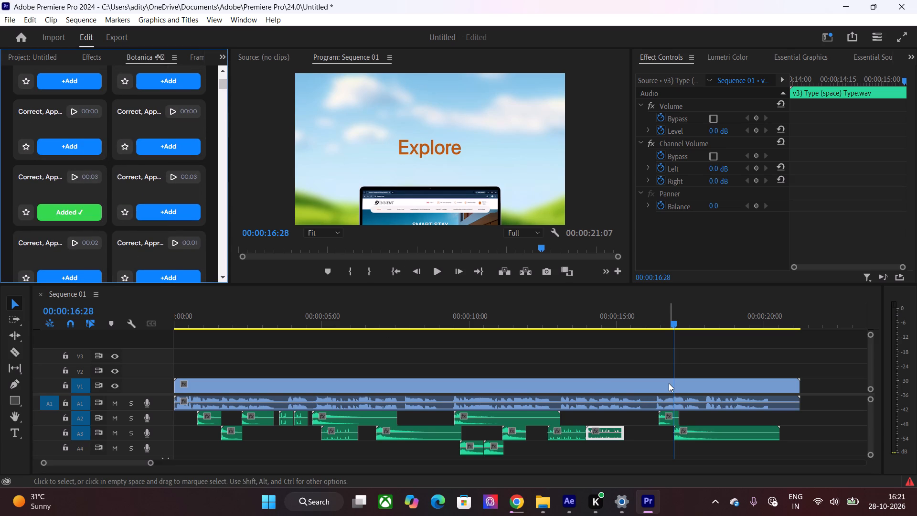
Play and scrub the laptop section up to 00:00:18:04 to check the added sound's timing.
key(space)
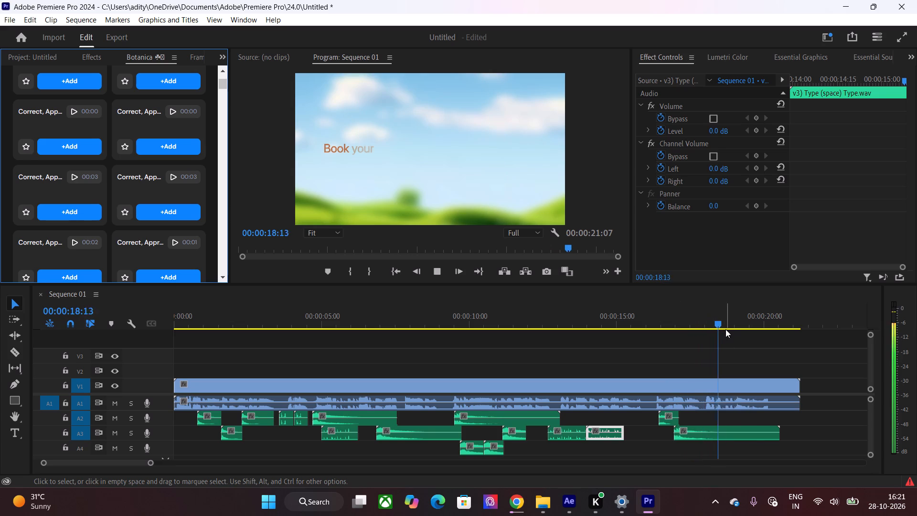
drag(723, 328, 702, 330)
drag(706, 326, 696, 325)
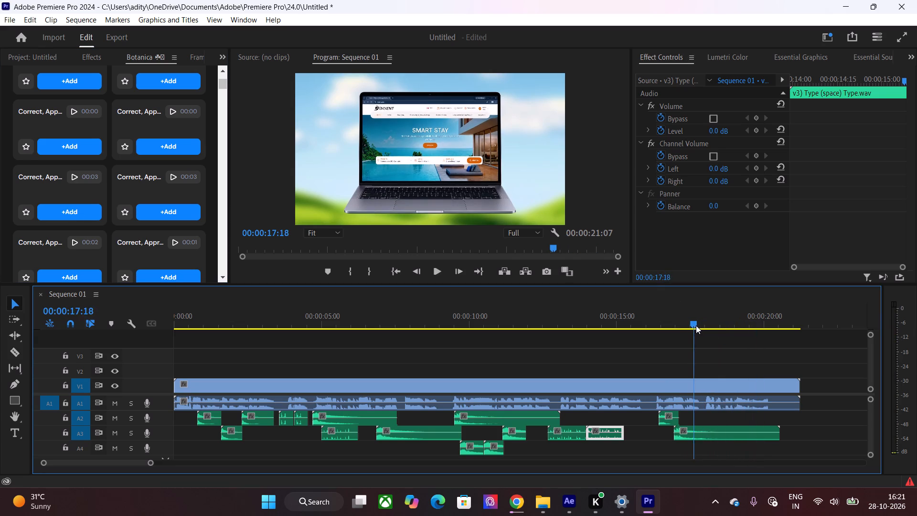
drag(696, 325, 711, 326)
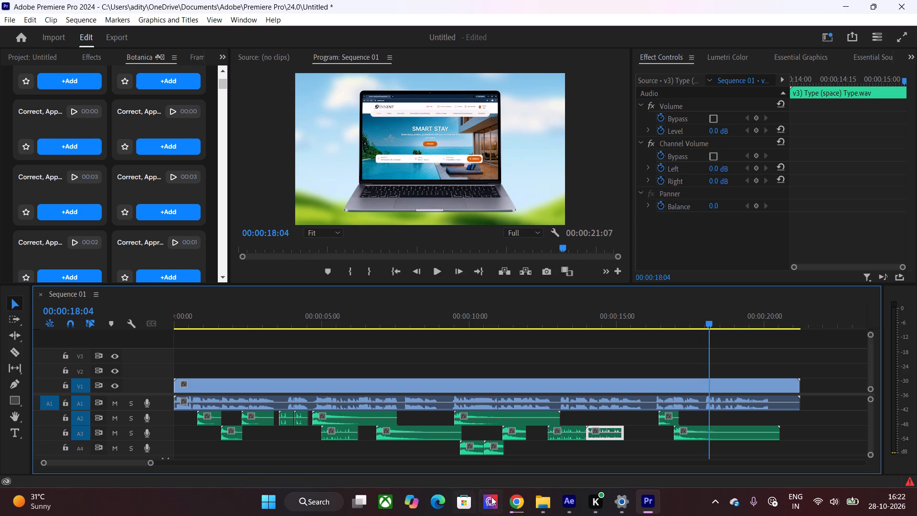
Switch to Chrome, search Google for "free after effect in gumroad" and open Gumroad's "after effects free" result.
click(524, 497)
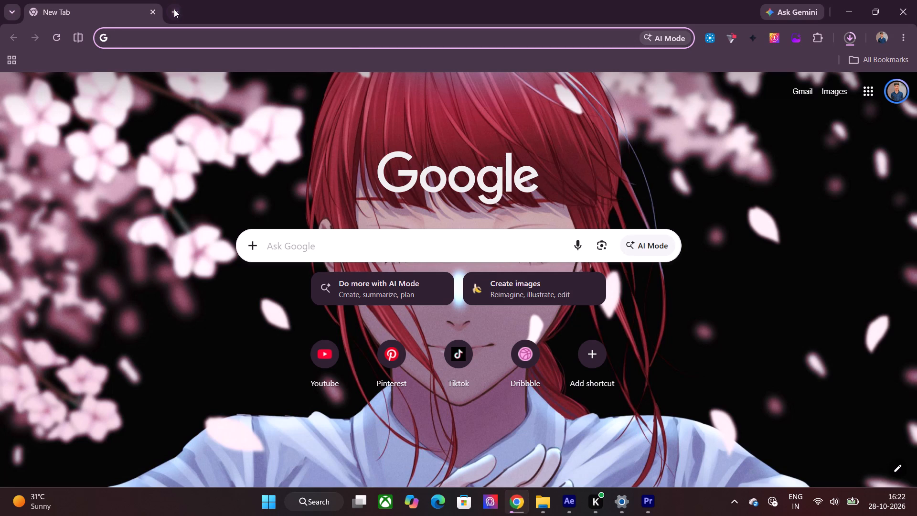
text(freee)
key(BackSpace)
key(space)
text(after effect)
key(space)
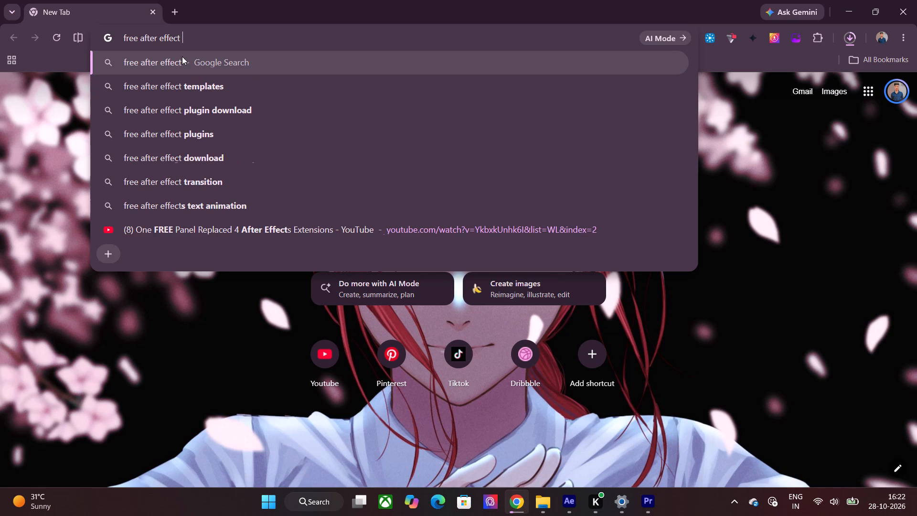
text(in gumroad)
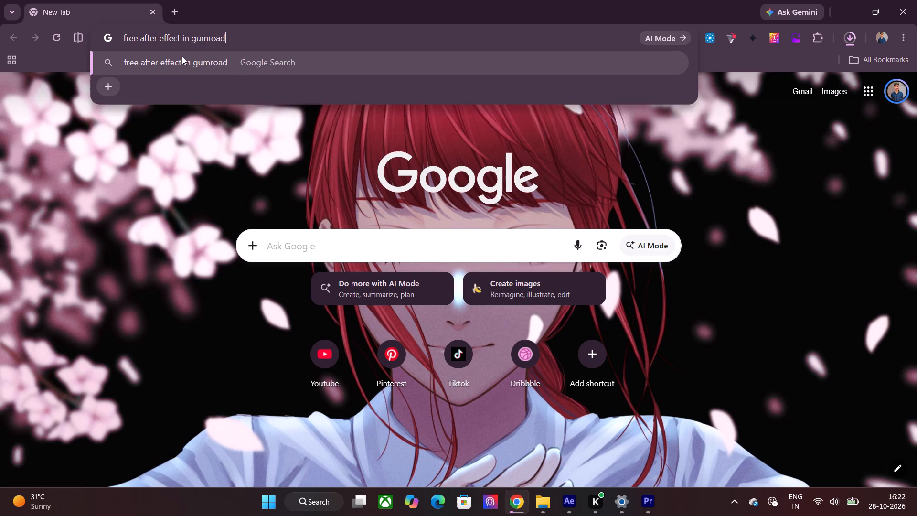
key(Return)
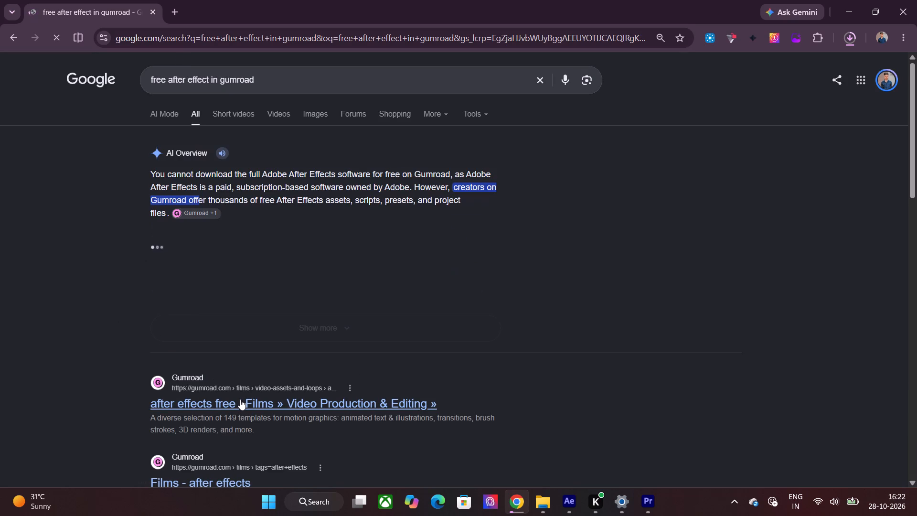
click(240, 399)
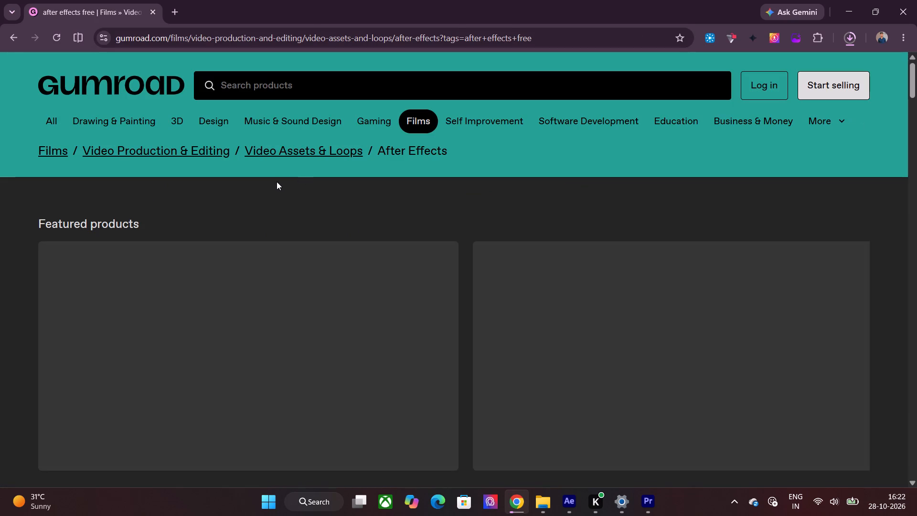
Browse Gumroad's free After Effects listings for scripts, presets and templates.
scroll(434, 213, down, 3)
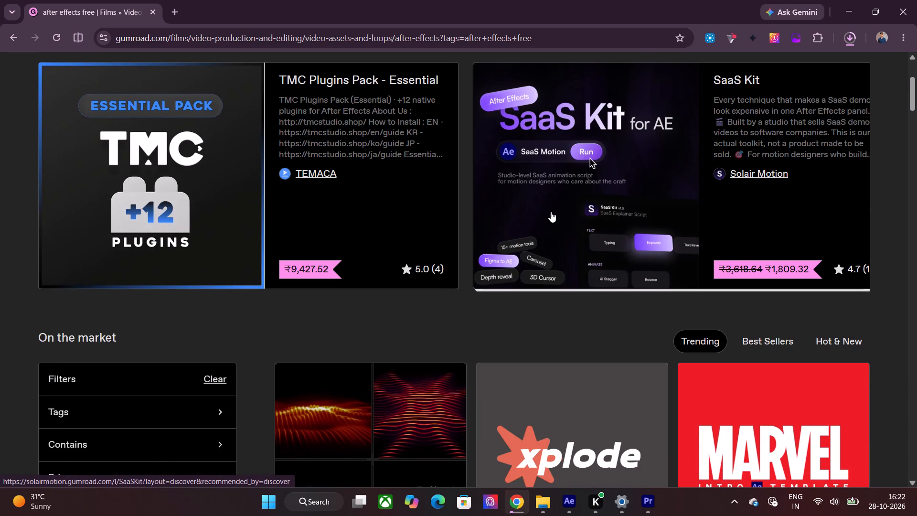
scroll(551, 212, down, 8)
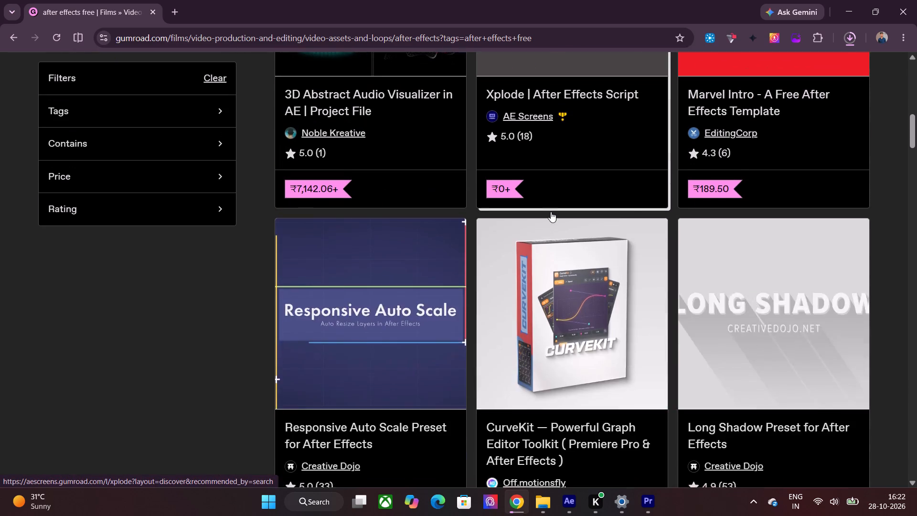
scroll(551, 212, up, 3)
scroll(584, 253, down, 3)
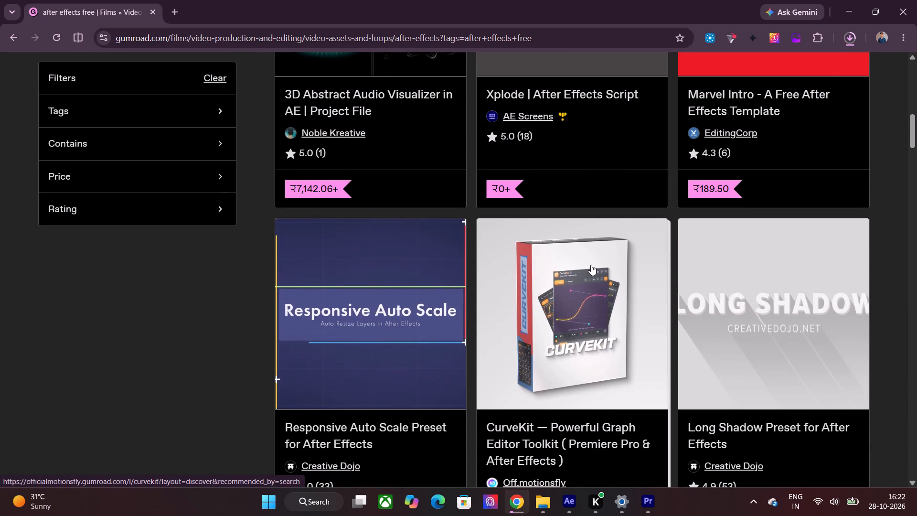
scroll(590, 265, down, 3)
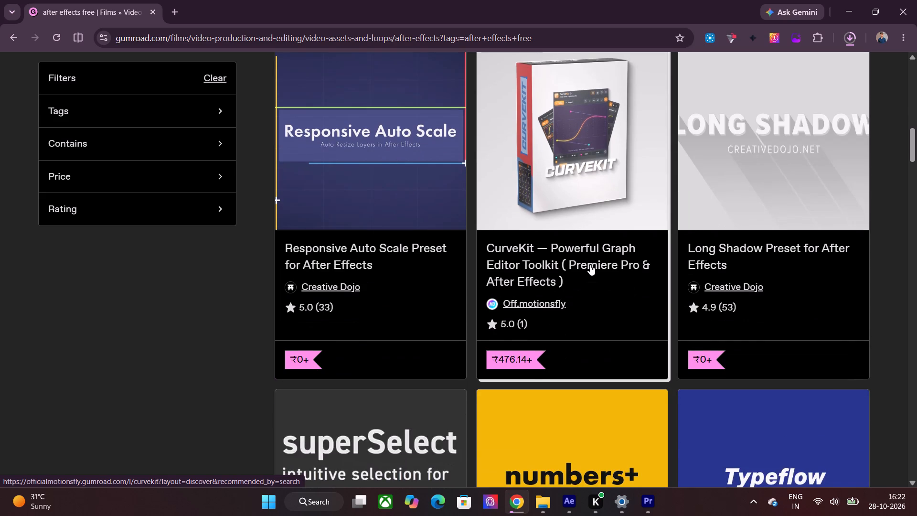
scroll(590, 265, down, 3)
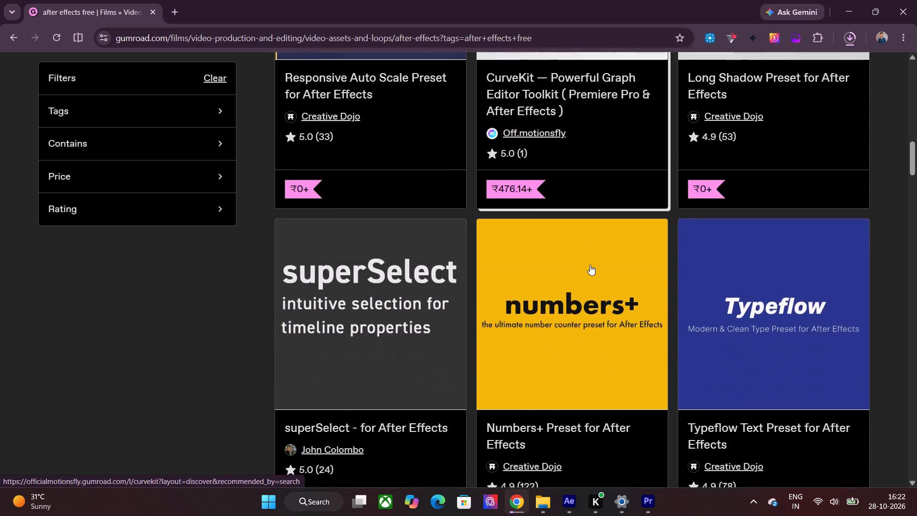
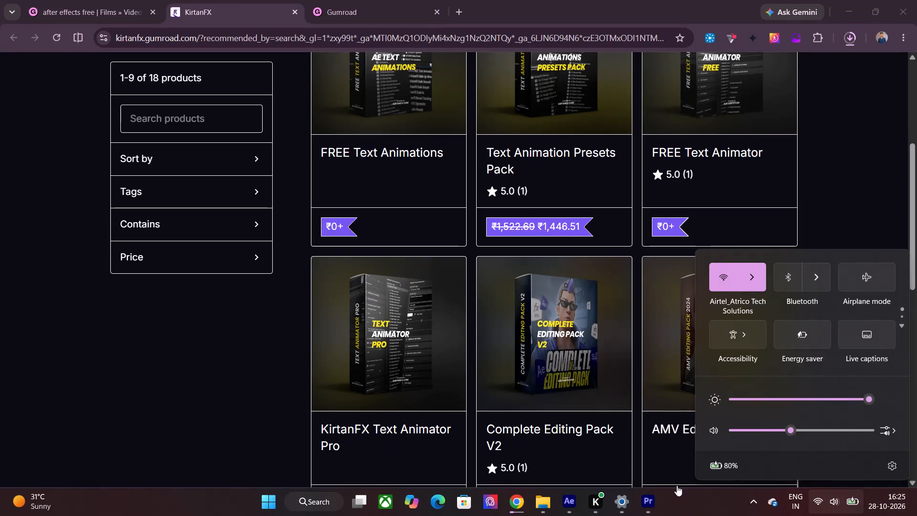
Switch to Premiere Pro, search Botanica for "type" and add the v3) Type (stop) sound at 00:00:18:08, where "Book" starts to appear.
click(657, 492)
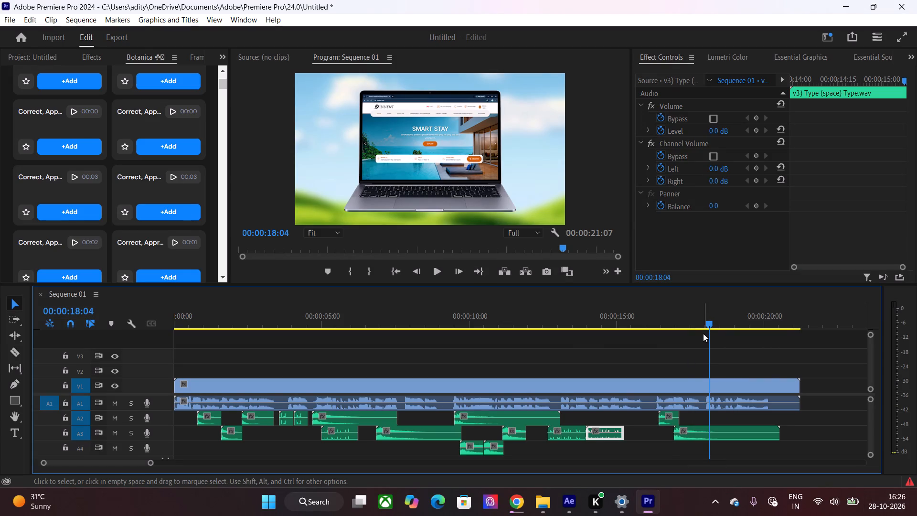
drag(668, 316, 652, 319)
key(space)
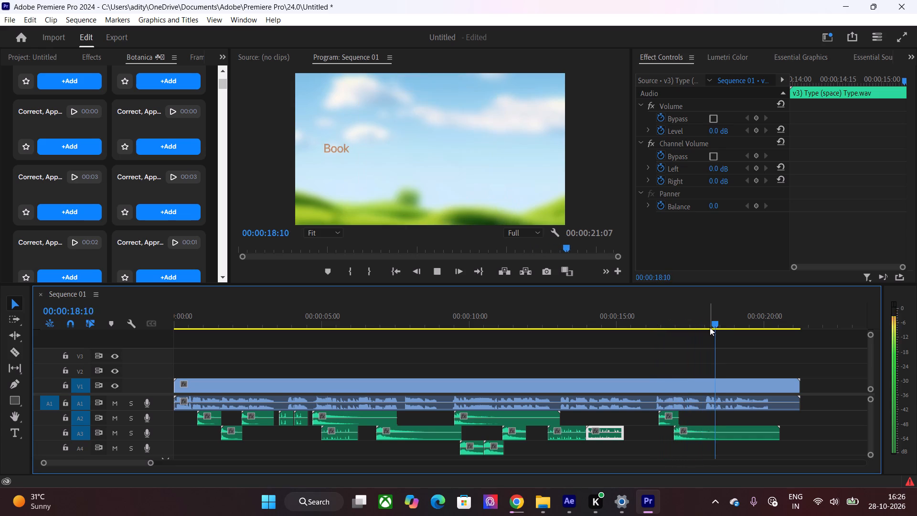
drag(706, 328, 713, 342)
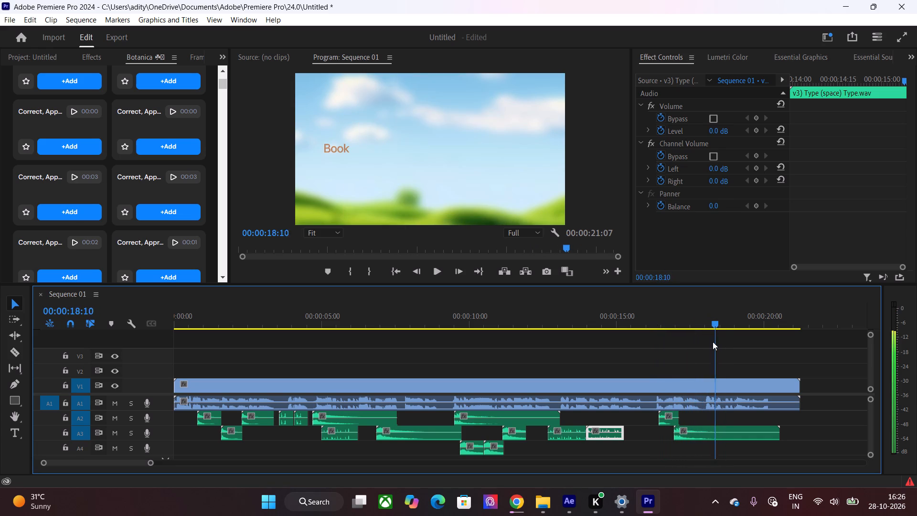
drag(713, 342, 715, 344)
scroll(170, 184, up, 5)
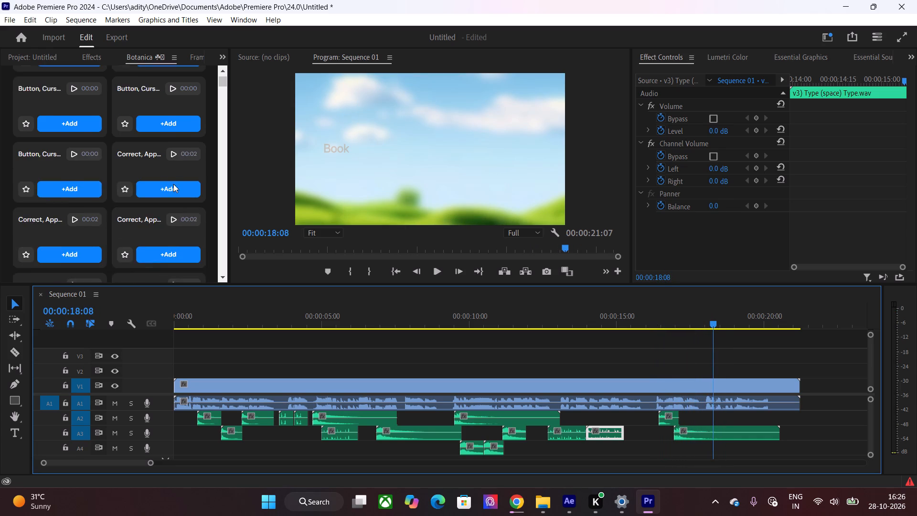
scroll(173, 184, up, 8)
click(146, 81)
click(142, 93)
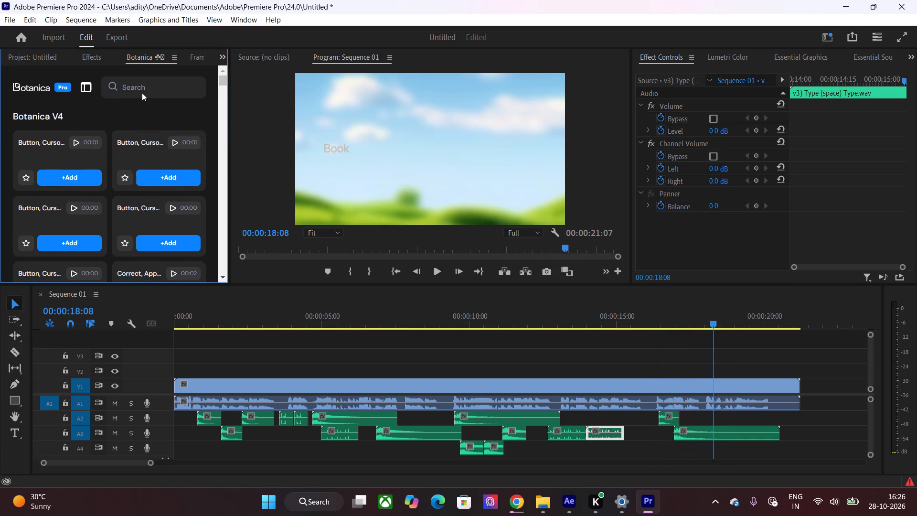
click(145, 88)
text(type)
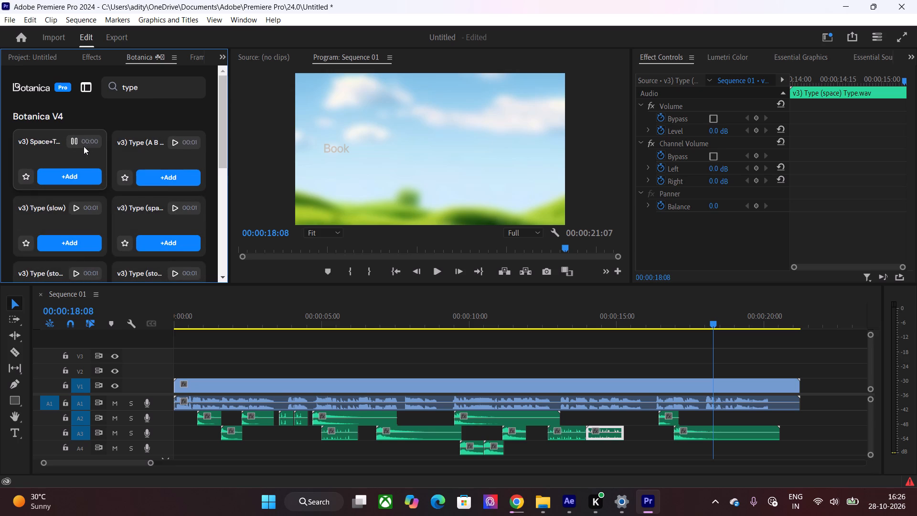
scroll(82, 209, down, 1)
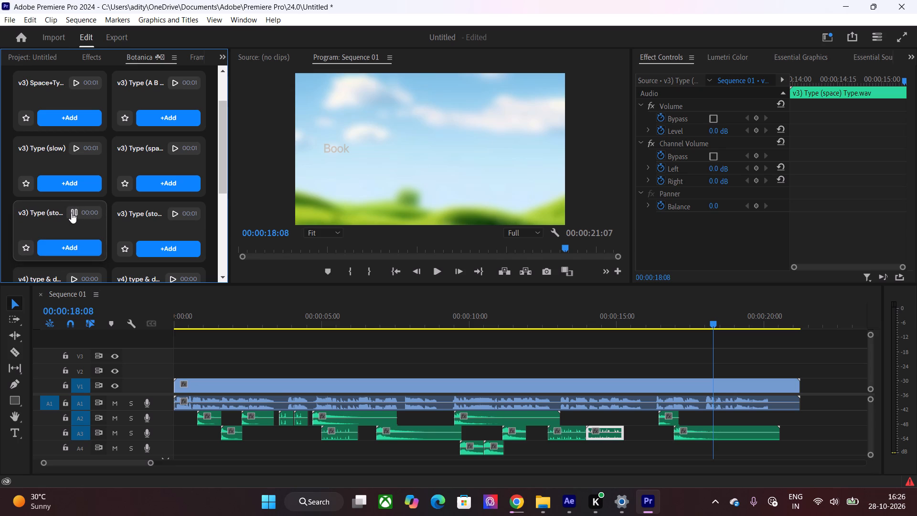
click(179, 244)
Check the typing sound against the "Book your perfect venue" text and move its A2 clip to start at 00:00:18:07.
key(space)
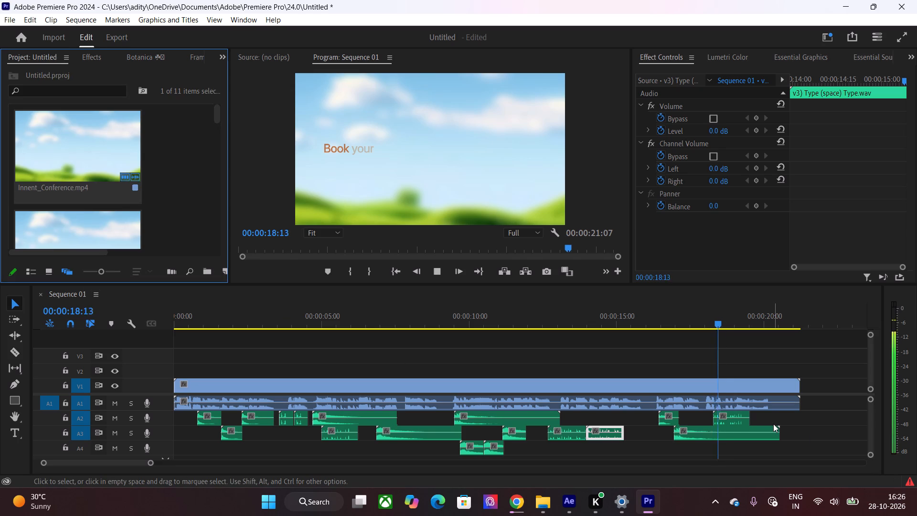
drag(741, 320, 731, 324)
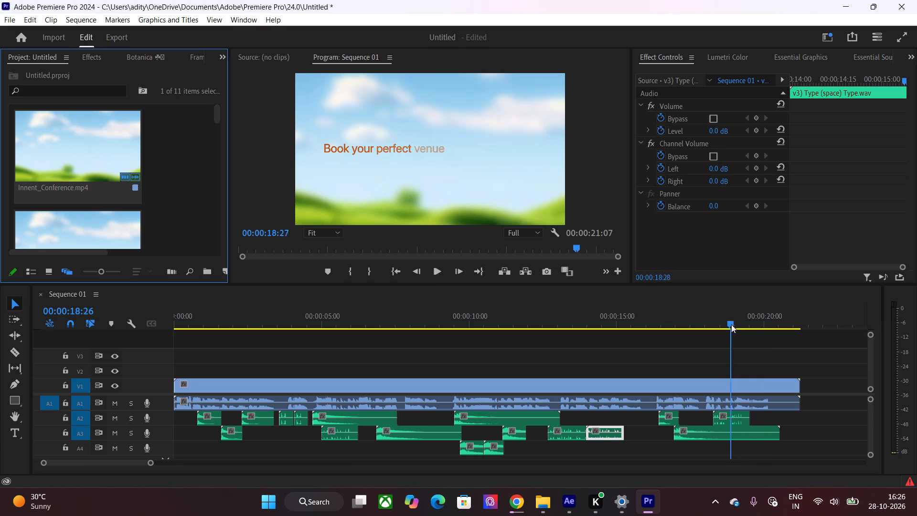
drag(731, 324, 731, 325)
key(space)
drag(734, 325, 738, 325)
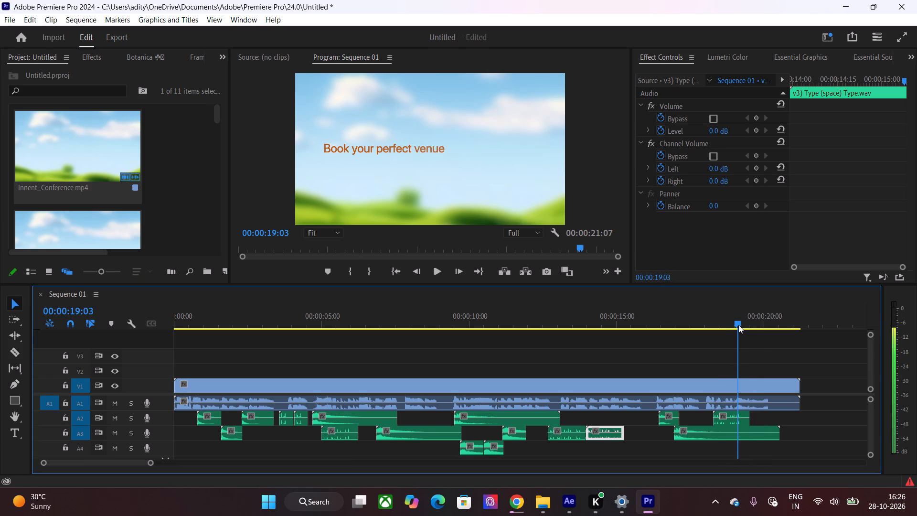
drag(738, 325, 728, 327)
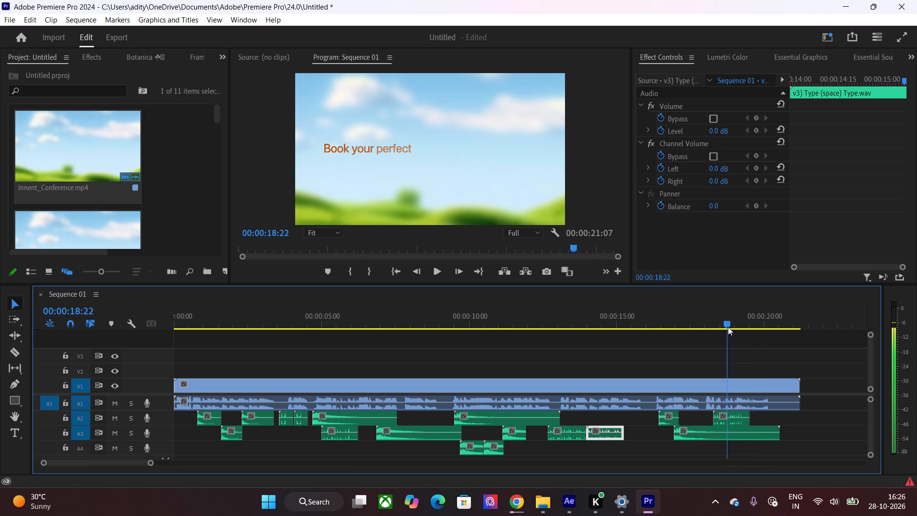
drag(728, 327, 714, 328)
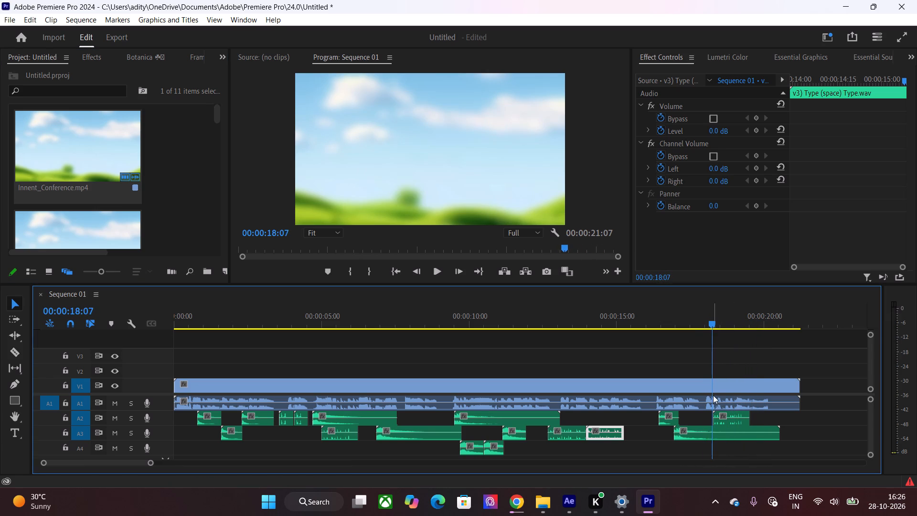
click(720, 412)
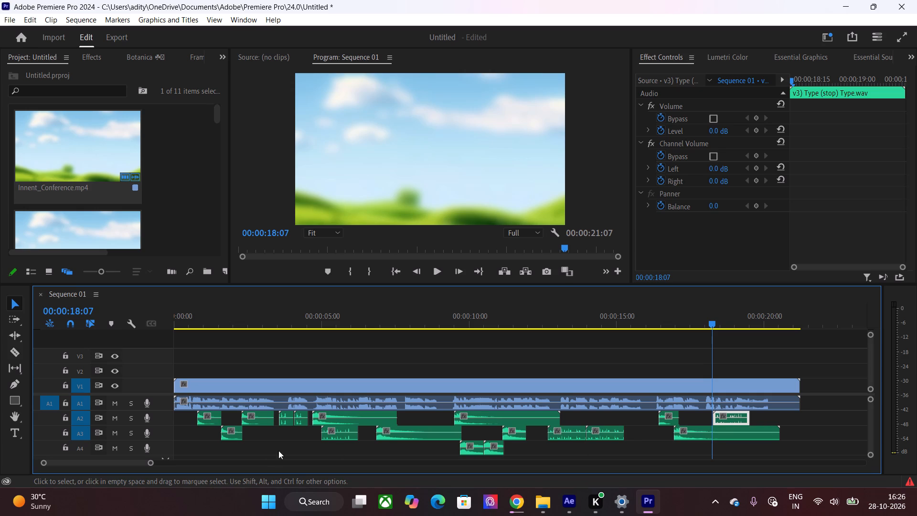
drag(150, 462, 139, 465)
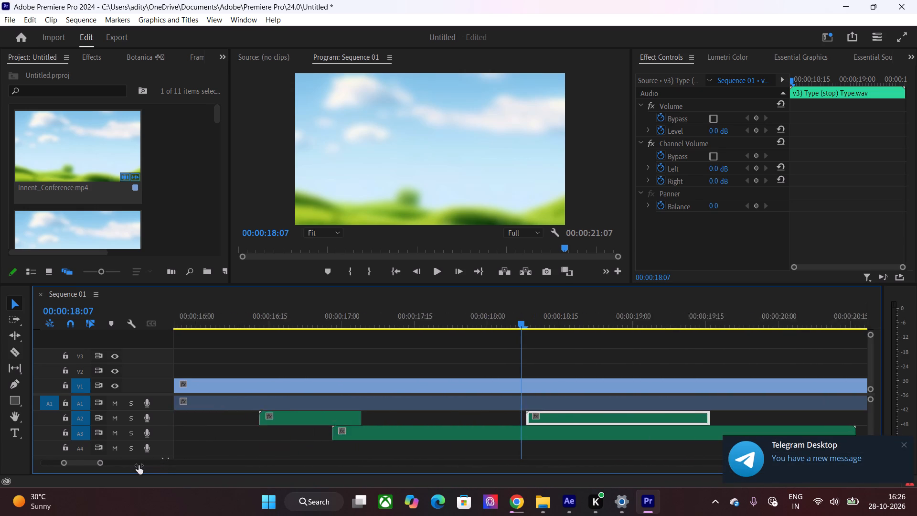
drag(139, 465, 134, 465)
drag(572, 422, 559, 422)
Split the typing clip on A2 at 00:00:19:01, where the last word appears, and delete the part after the cut.
key(space)
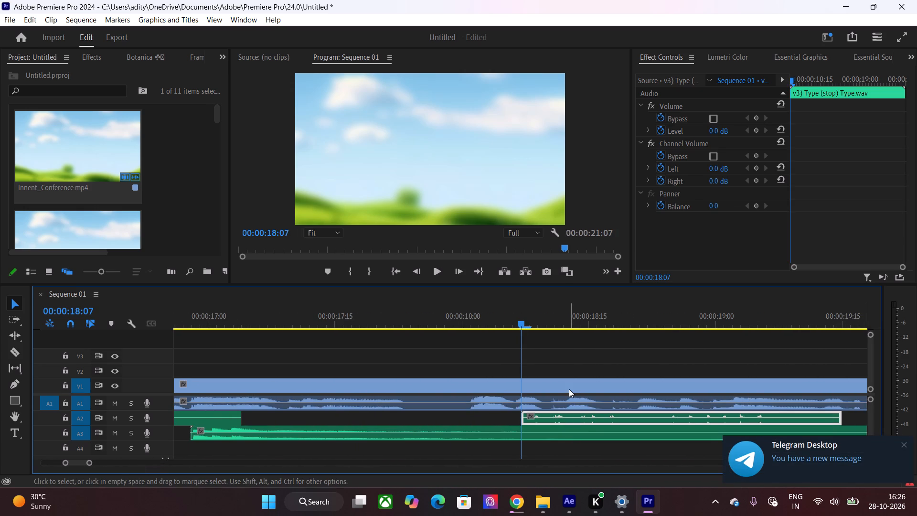
drag(767, 309, 162, 344)
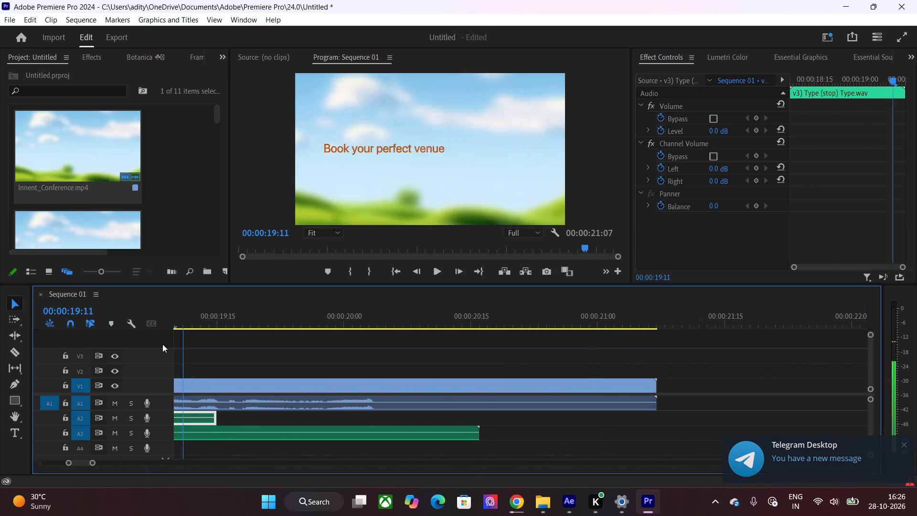
drag(162, 344, 308, 401)
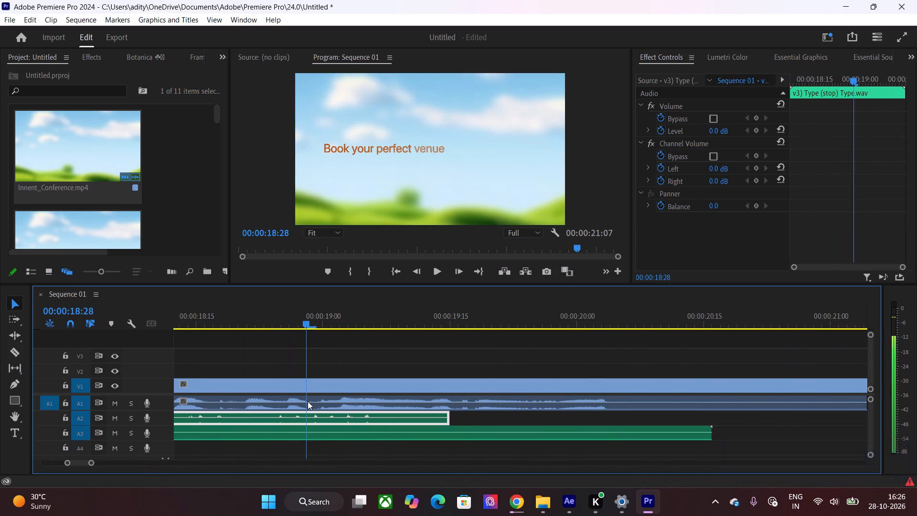
drag(308, 401, 331, 403)
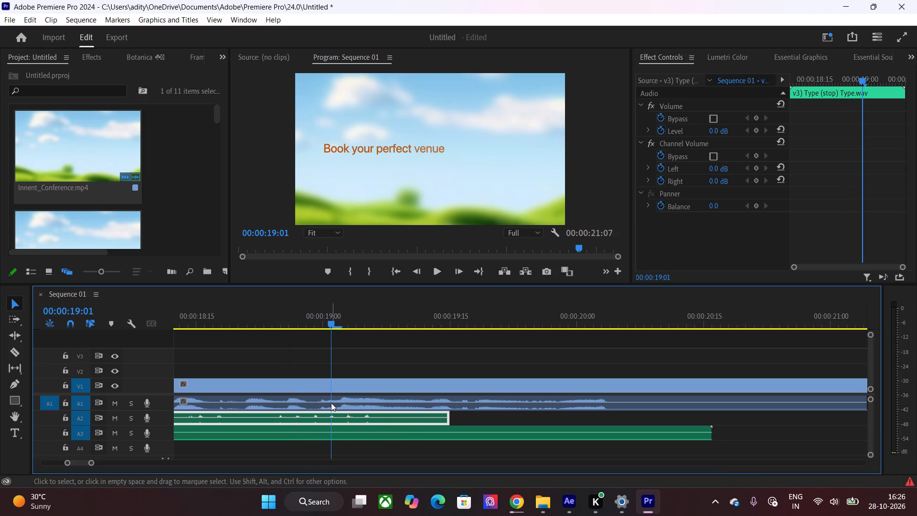
key(ctrl+k)
click(359, 414)
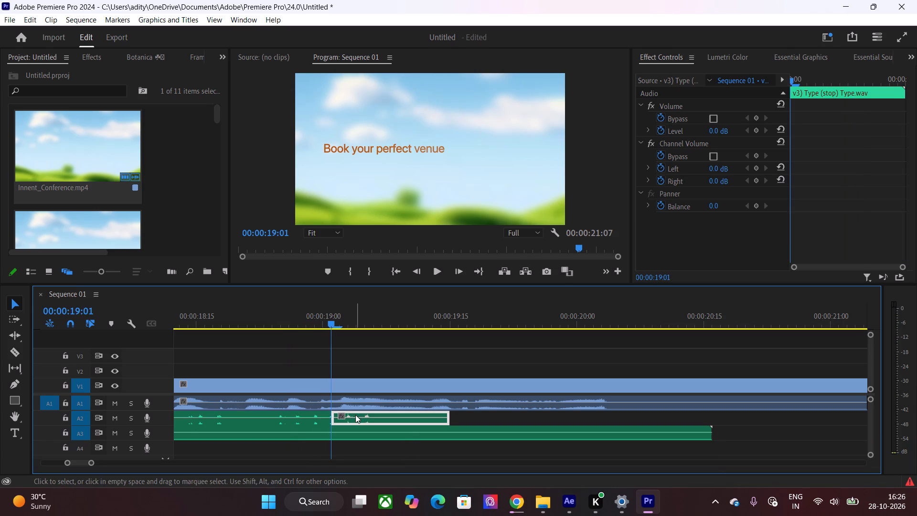
key(Delete)
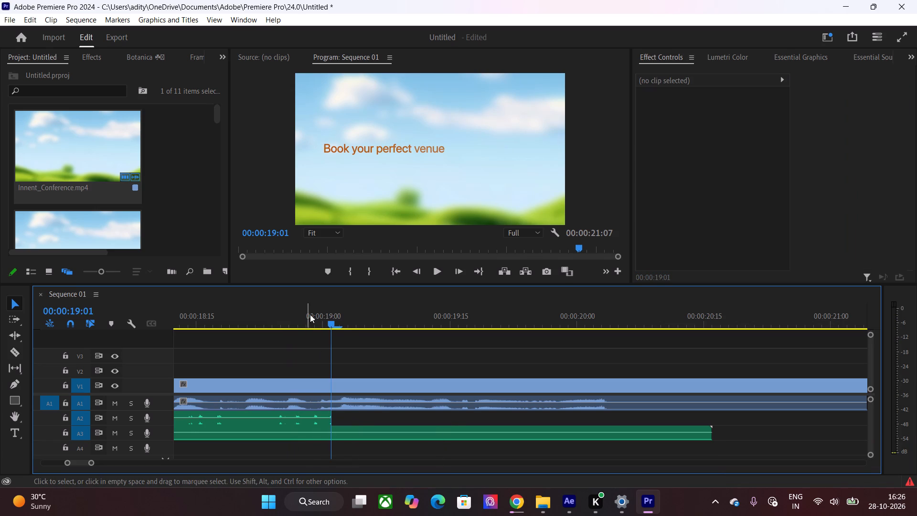
Set the playhead to 00:00:19:12 and search the Botanica library for "flash" and "shutter" sounds.
drag(347, 323, 421, 333)
click(148, 58)
scroll(165, 118, up, 7)
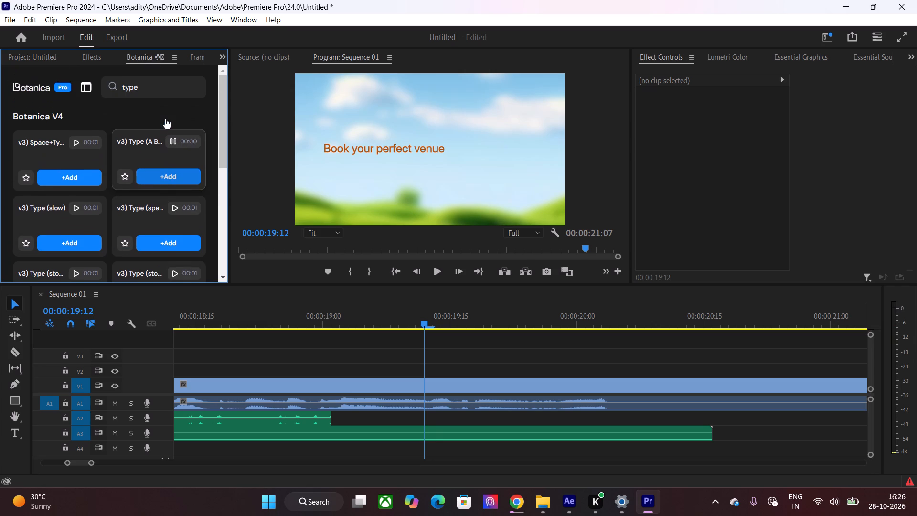
scroll(165, 118, up, 1)
double_click(168, 91)
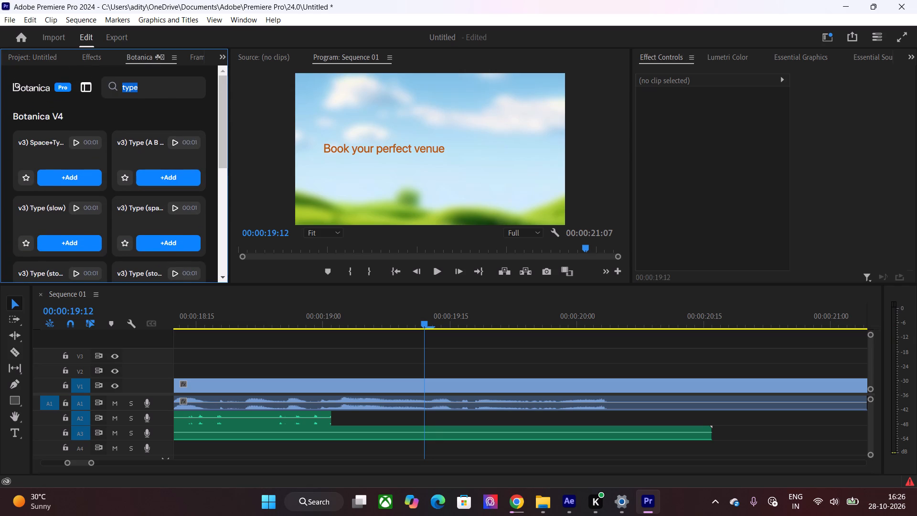
text(flash)
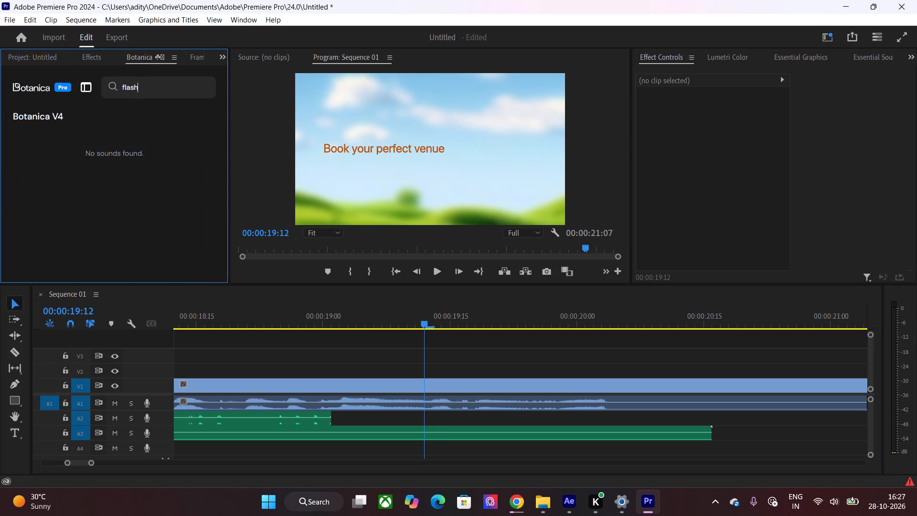
key(BackSpace)
key(BackSpace)
key(BackSpace)
key(BackSpace)
key(BackSpace)
text(shutter)
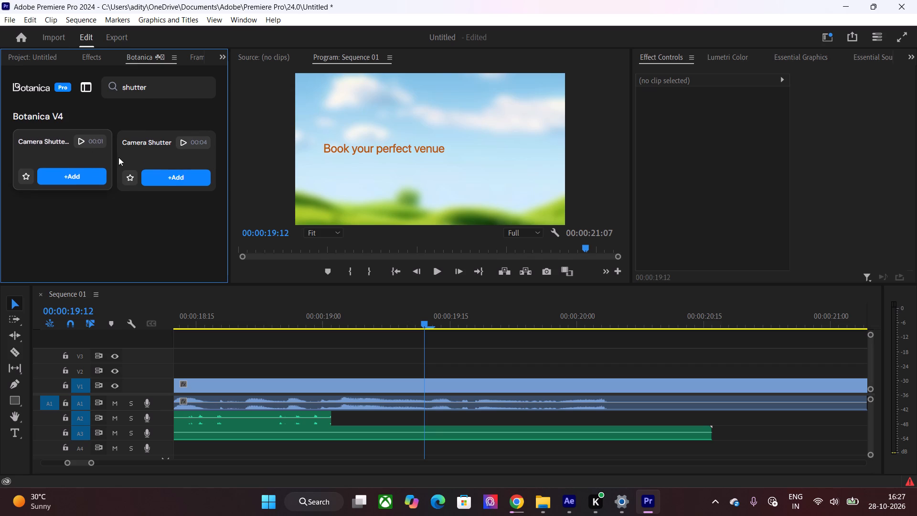
Search the Botanica library again for "flash" and for "camera", and preview a Camera Shutter sound.
drag(153, 88, 90, 88)
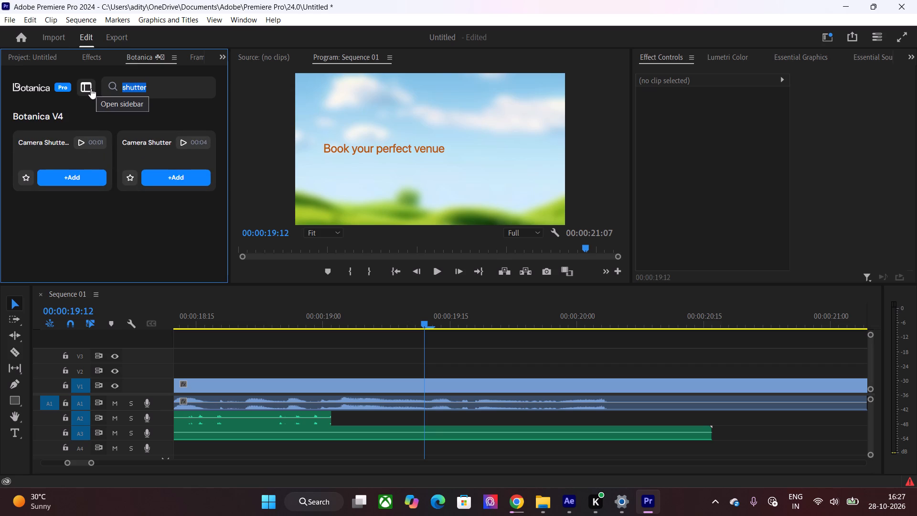
text(flash)
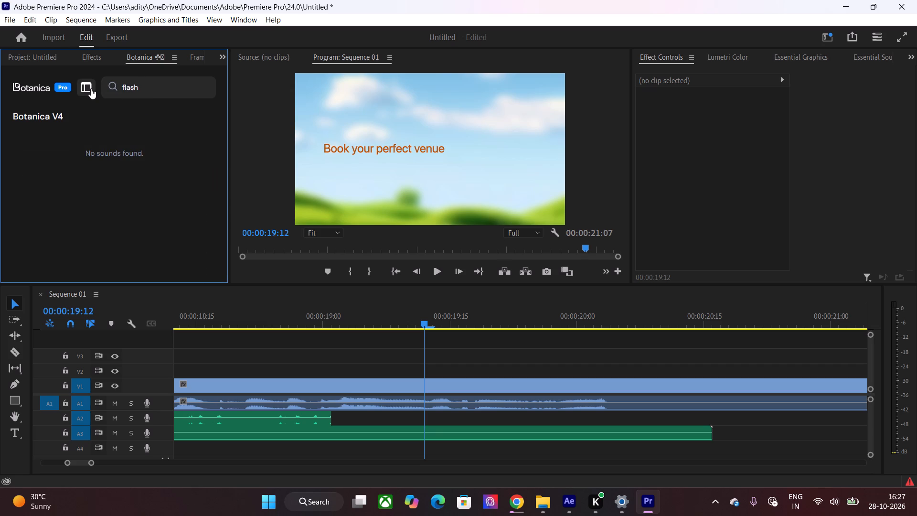
drag(171, 89, 96, 89)
key(BackSpace)
text(cn)
key(BackSpace)
text(anre)
key(BackSpace)
key(BackSpace)
key(BackSpace)
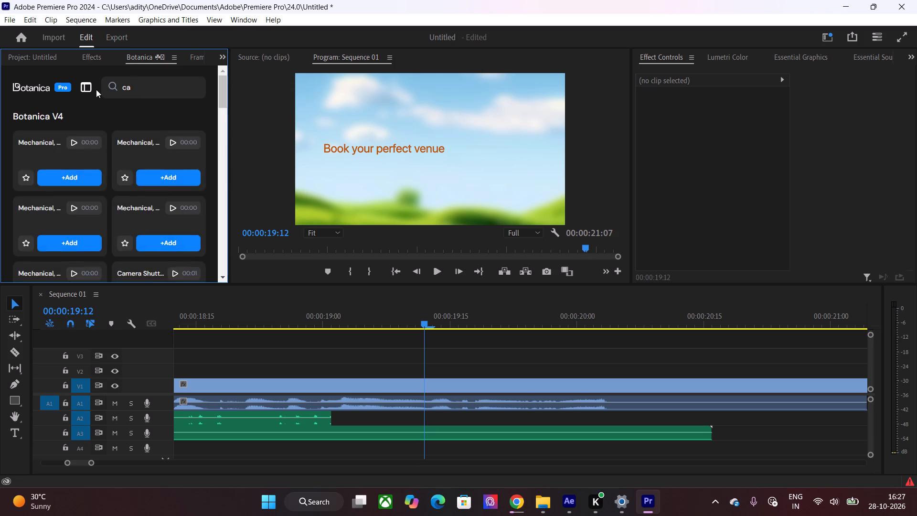
text(mera)
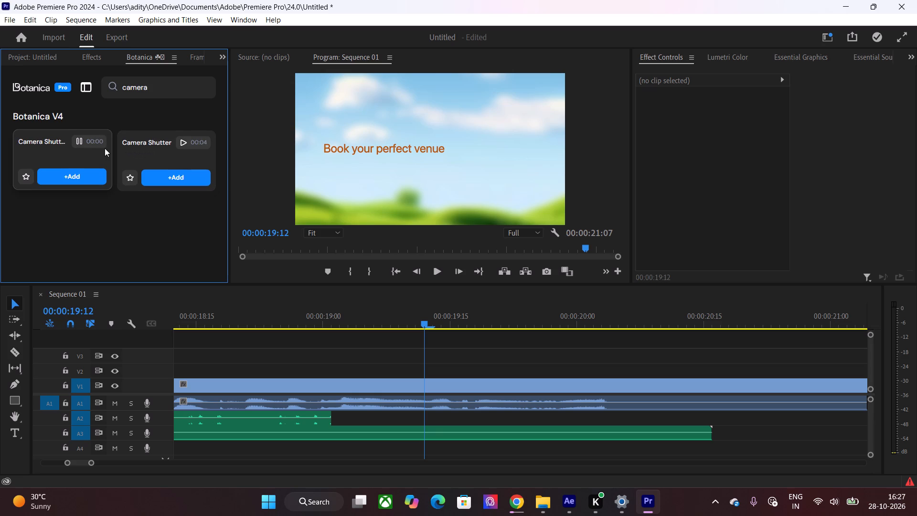
Show the Botanica library's folder list and enlarge its area downward so more folders fit.
click(81, 92)
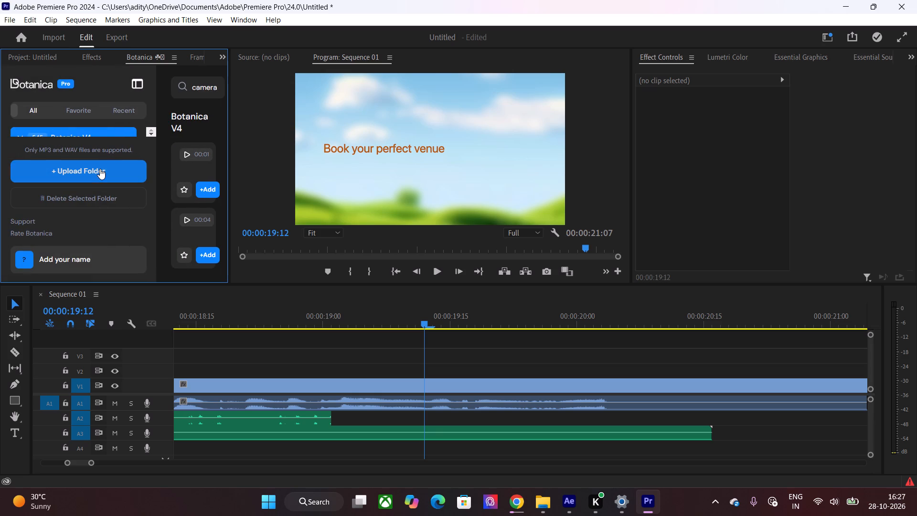
scroll(119, 133, down, 1)
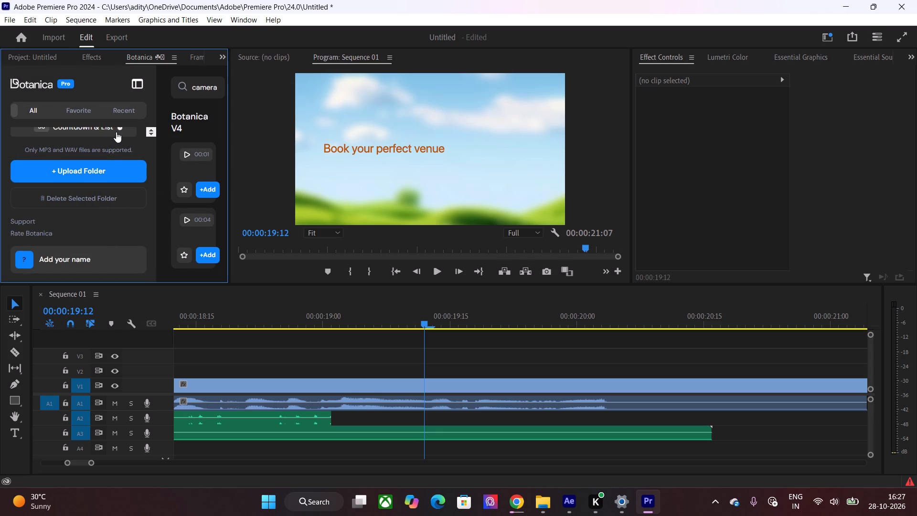
drag(89, 285, 86, 401)
click(81, 90)
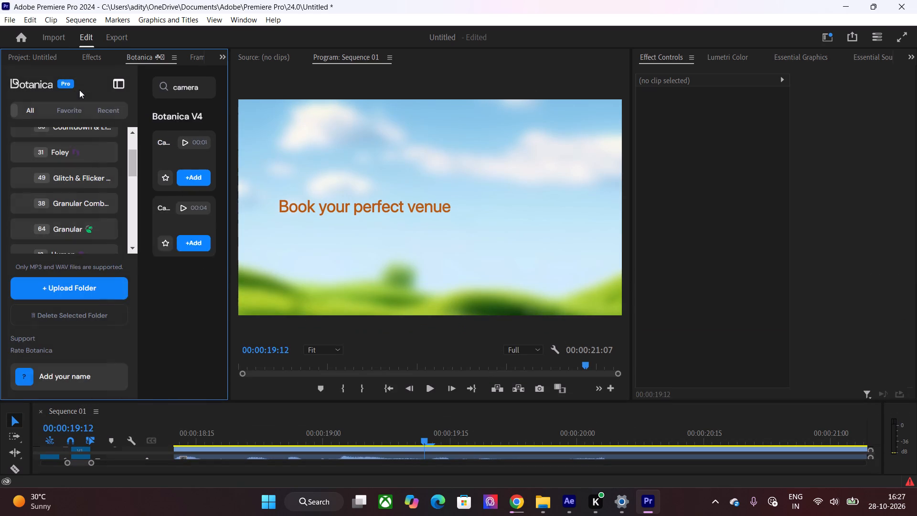
Browse the Botanica folder list and check the Botanica V5 UI Kit and Button folders for "camera" sounds.
scroll(79, 211, down, 1)
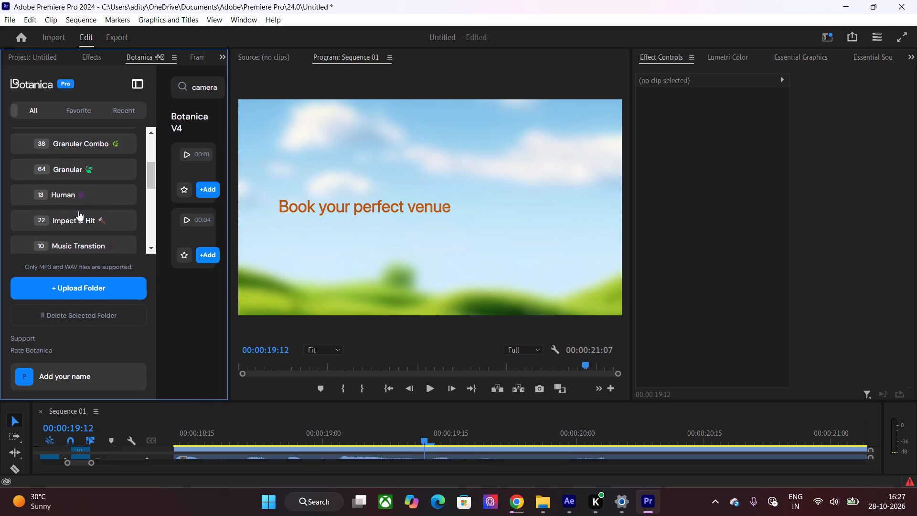
scroll(78, 211, down, 3)
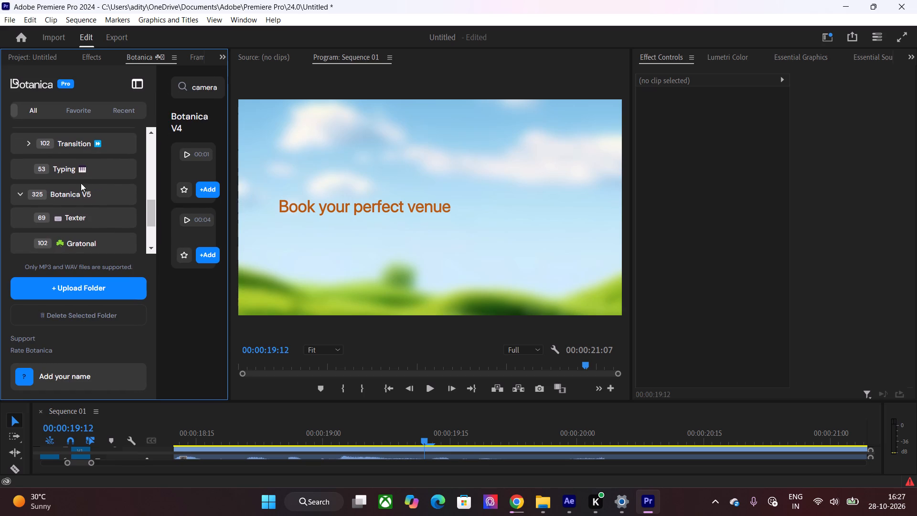
scroll(93, 210, down, 2)
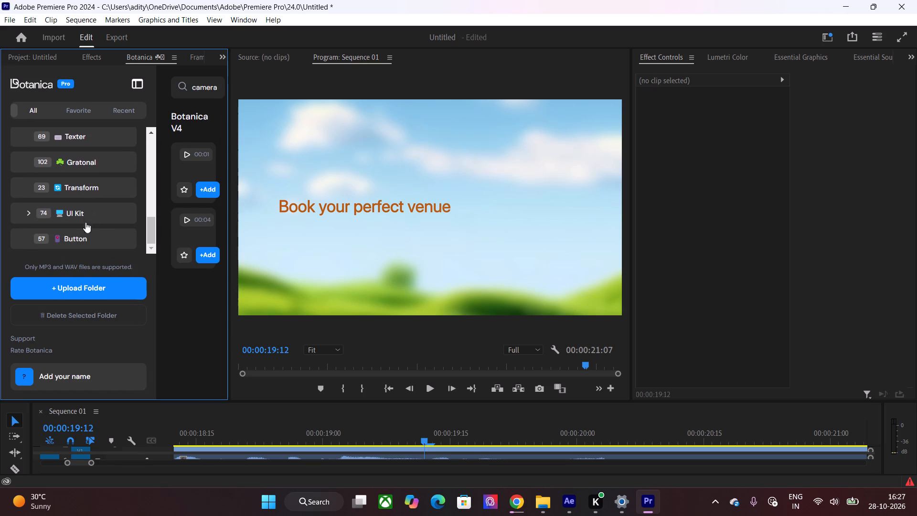
click(80, 212)
scroll(94, 231, down, 2)
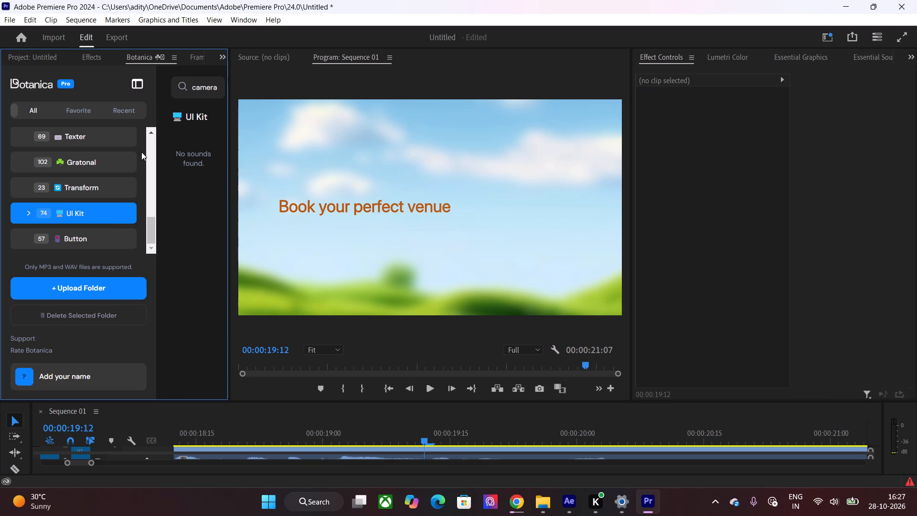
click(130, 88)
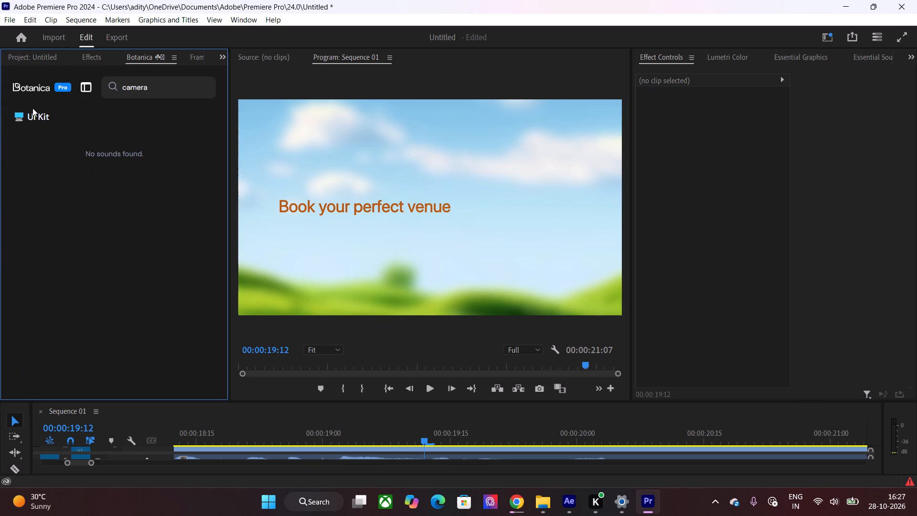
click(32, 114)
click(87, 91)
click(75, 232)
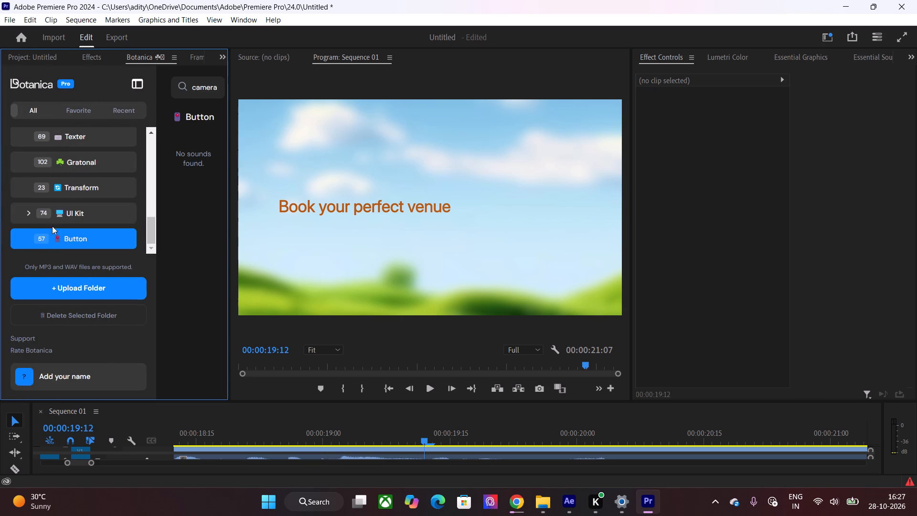
click(27, 211)
click(63, 216)
triple_click(68, 214)
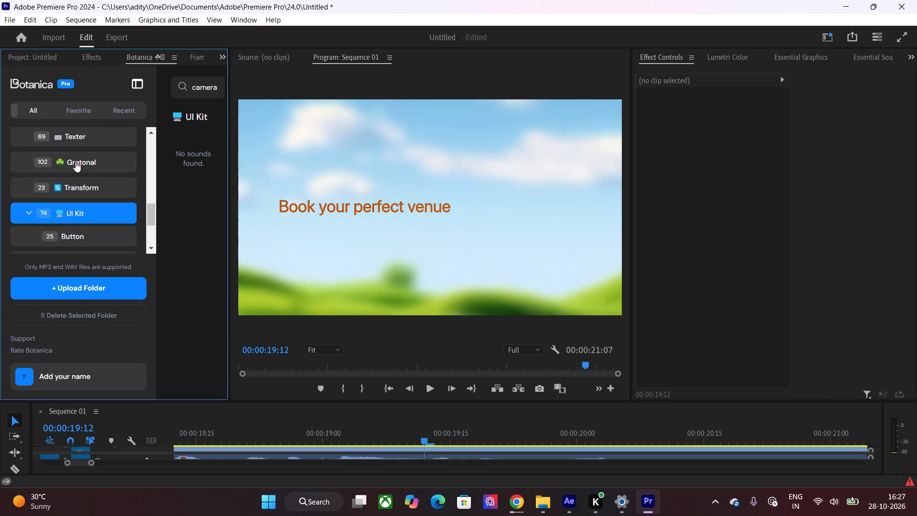
Look through the Botanica V4 and V5 folders and check the whole Botanica V5 folder for "camera" sounds.
scroll(81, 151, up, 10)
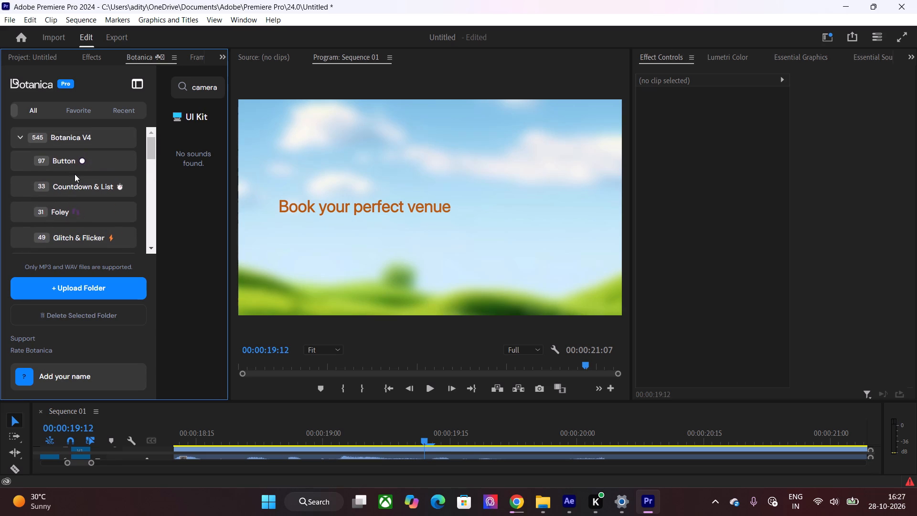
scroll(97, 152, down, 5)
scroll(81, 185, up, 1)
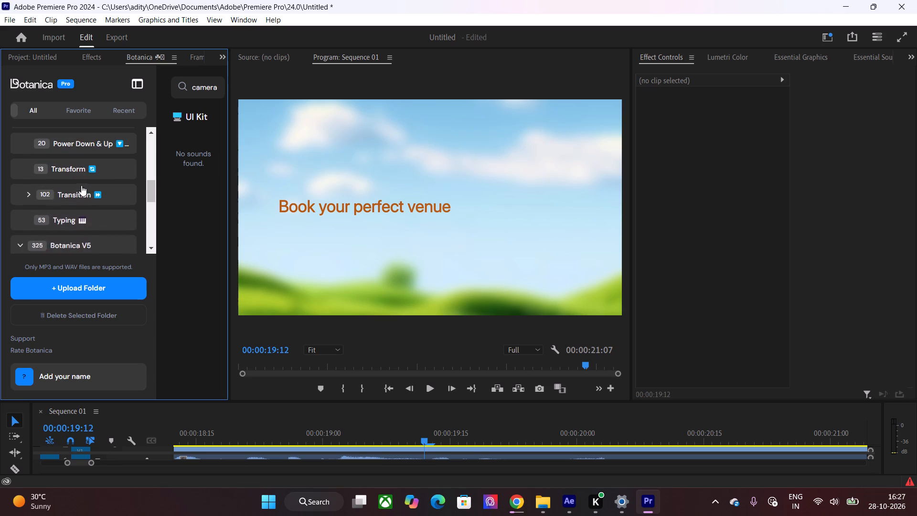
scroll(81, 185, up, 3)
scroll(81, 185, down, 6)
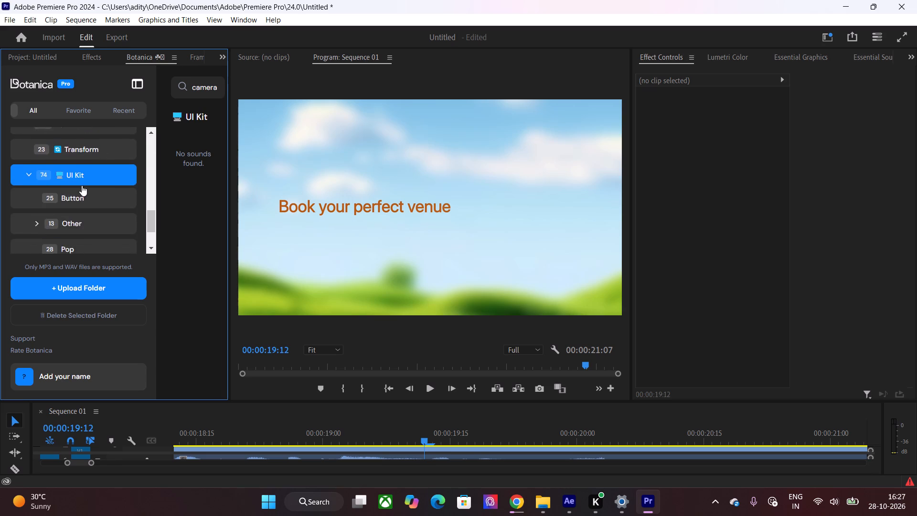
scroll(82, 185, down, 3)
scroll(82, 185, up, 3)
click(71, 185)
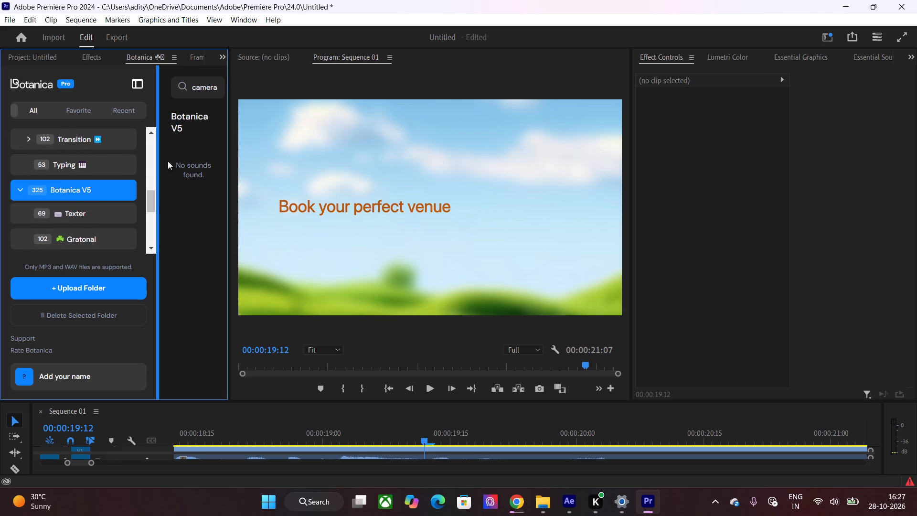
click(179, 156)
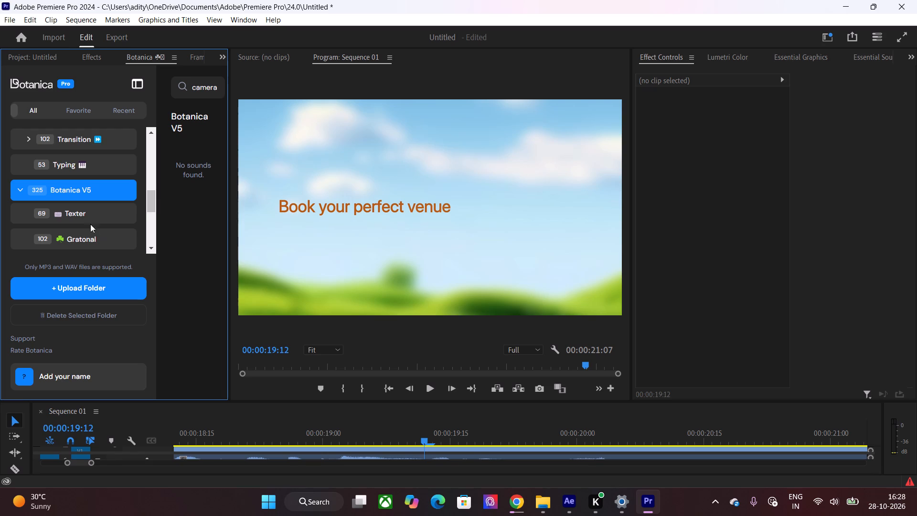
double_click(75, 191)
click(194, 216)
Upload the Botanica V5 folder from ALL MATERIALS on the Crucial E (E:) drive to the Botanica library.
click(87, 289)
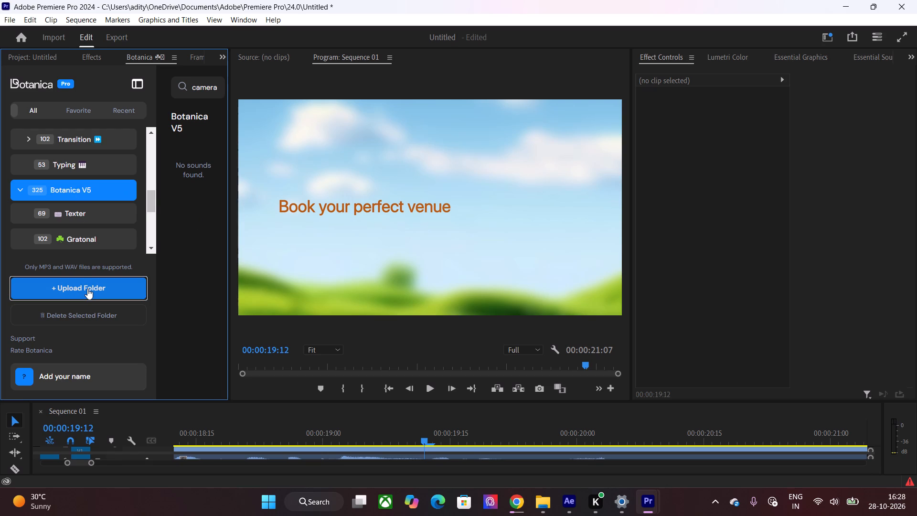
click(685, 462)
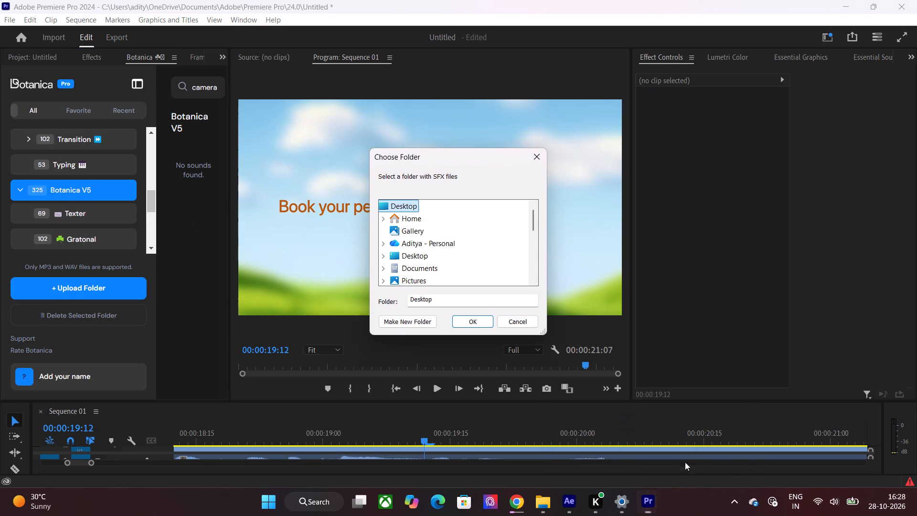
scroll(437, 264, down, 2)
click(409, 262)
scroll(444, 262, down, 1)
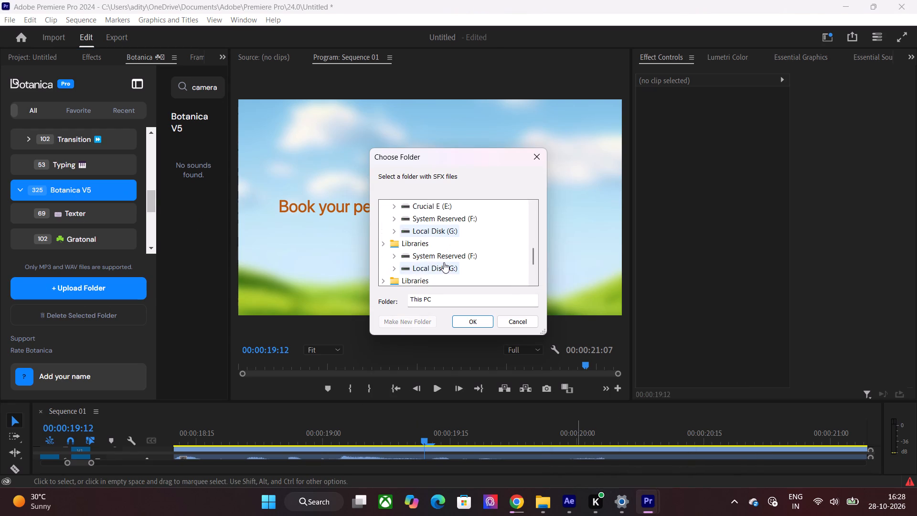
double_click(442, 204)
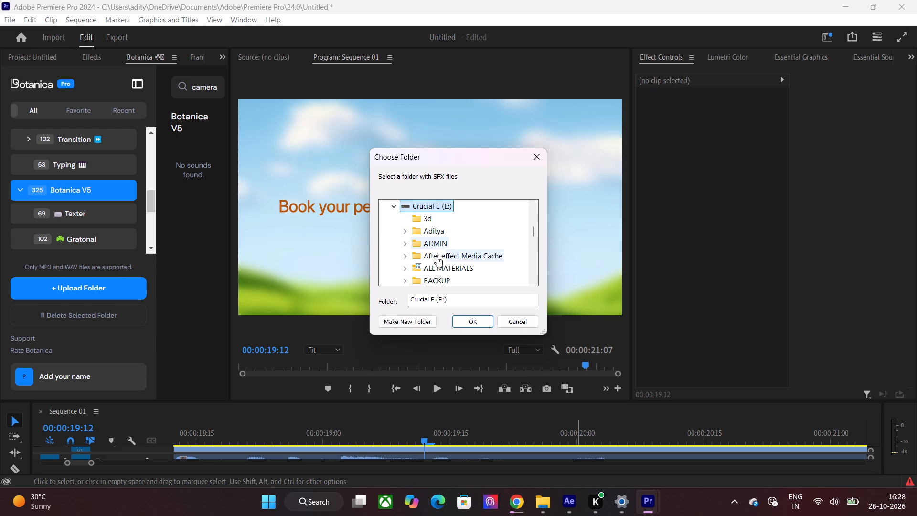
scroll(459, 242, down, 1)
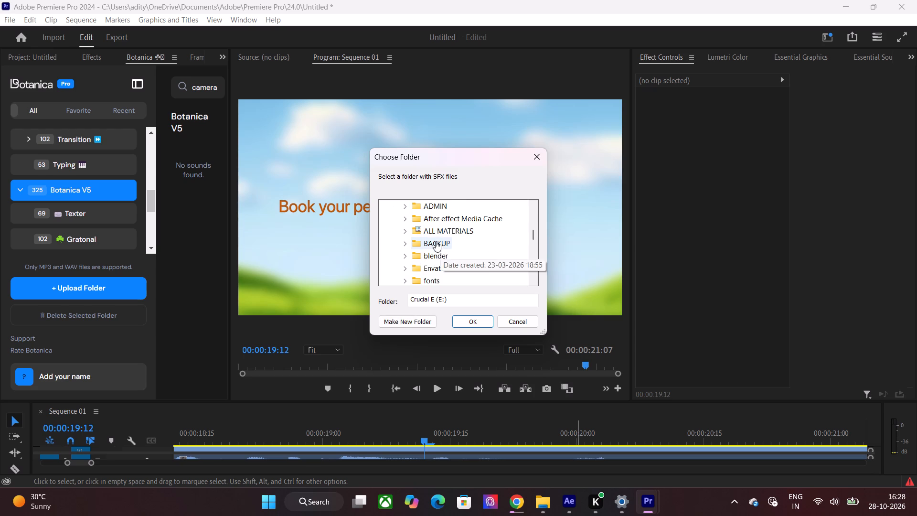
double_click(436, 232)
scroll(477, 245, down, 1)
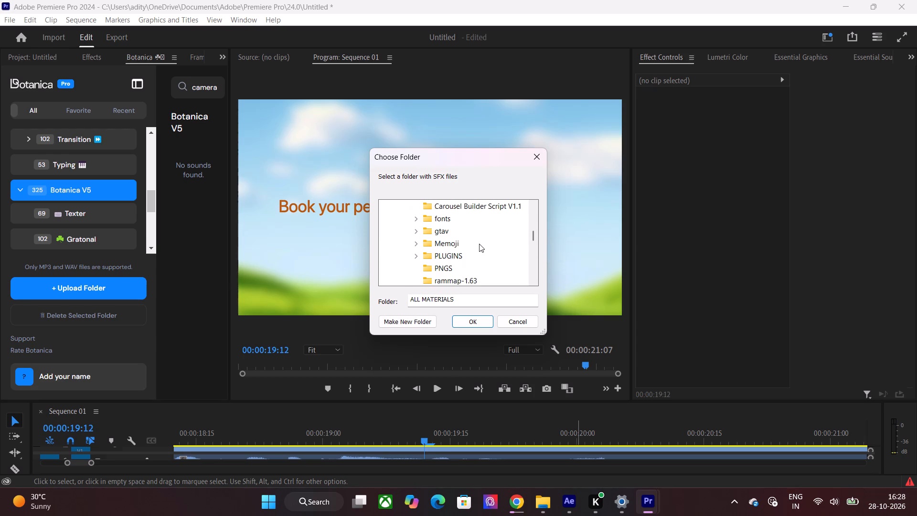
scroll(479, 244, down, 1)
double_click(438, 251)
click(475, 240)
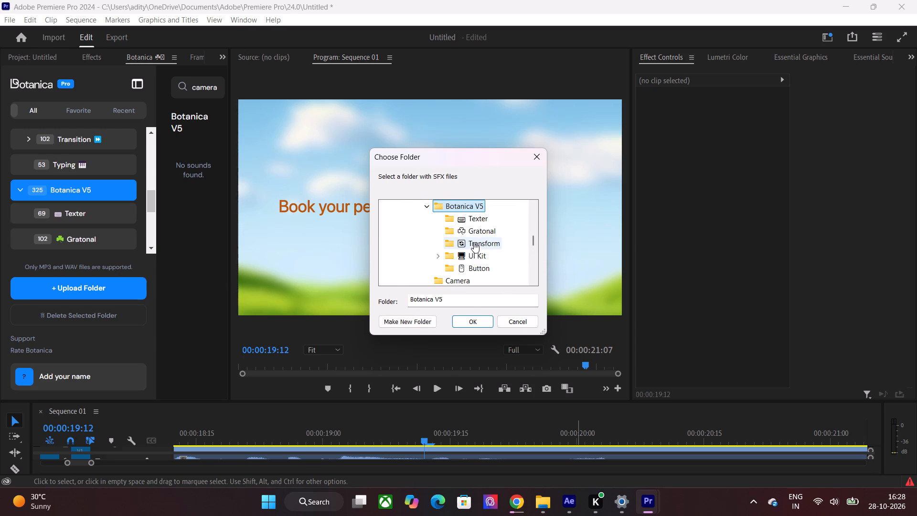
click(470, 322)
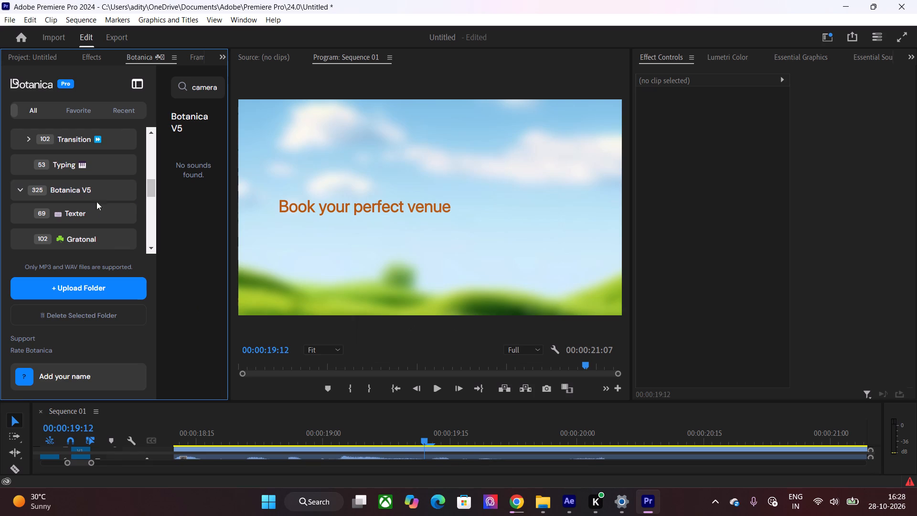
Widen the Botanica library area so it takes up about a third of the window's width.
click(187, 179)
drag(229, 145, 360, 178)
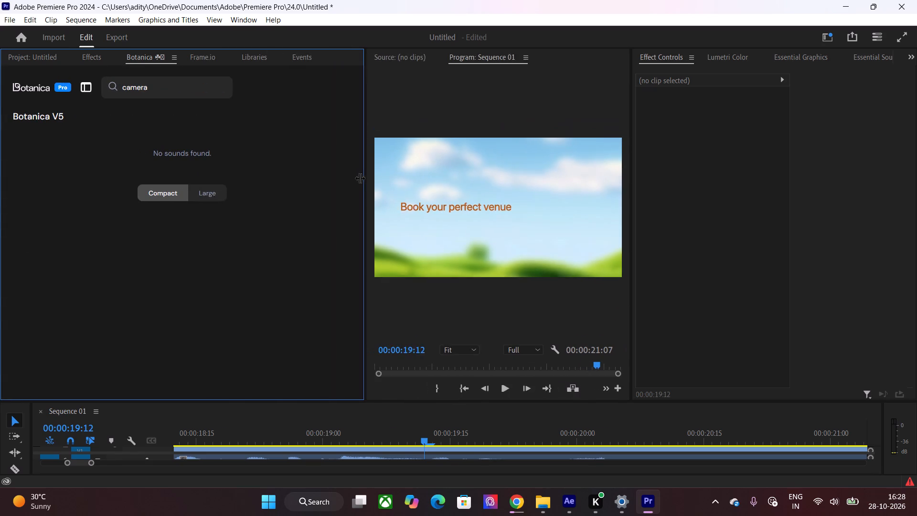
drag(360, 178, 315, 180)
Check the Botanica V5, Botanica V4, Button, Countdown & List, and Glitch & Flicker folders for "camera" sounds.
click(89, 91)
click(85, 91)
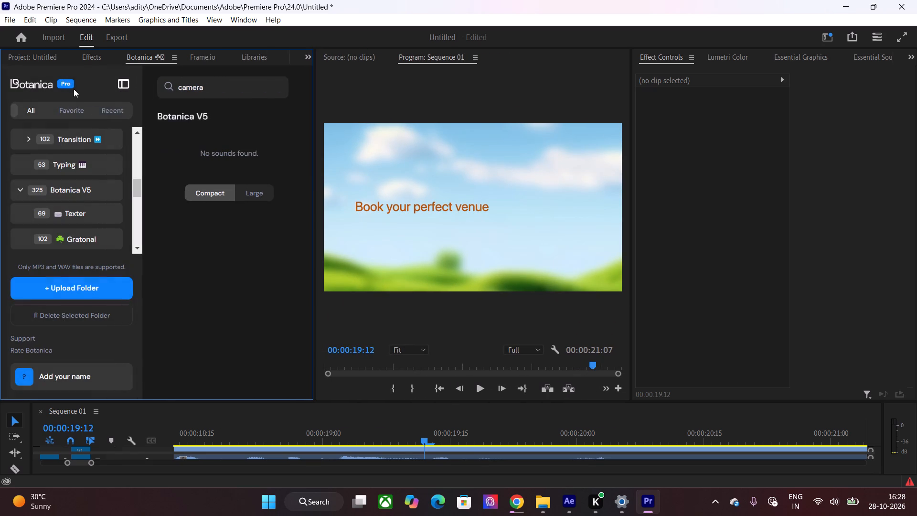
click(77, 160)
click(85, 169)
click(79, 191)
click(78, 194)
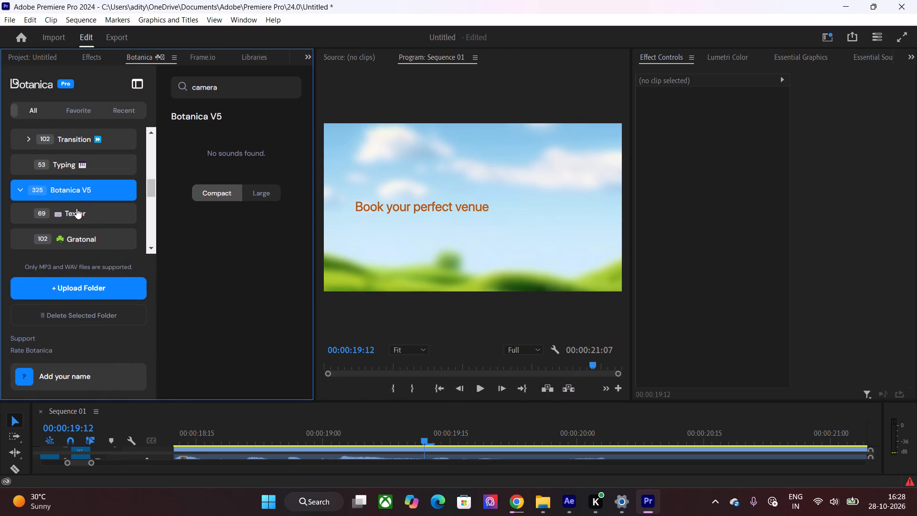
scroll(76, 208, up, 11)
click(91, 129)
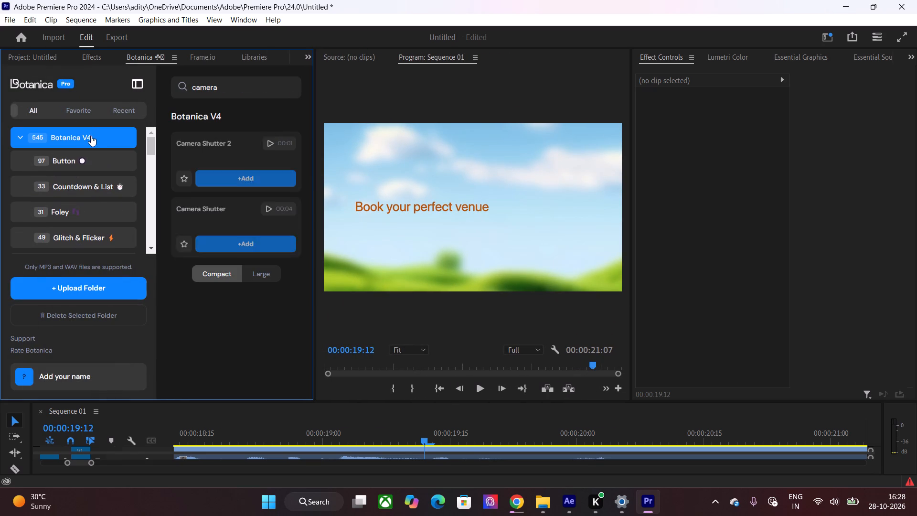
click(17, 145)
click(16, 143)
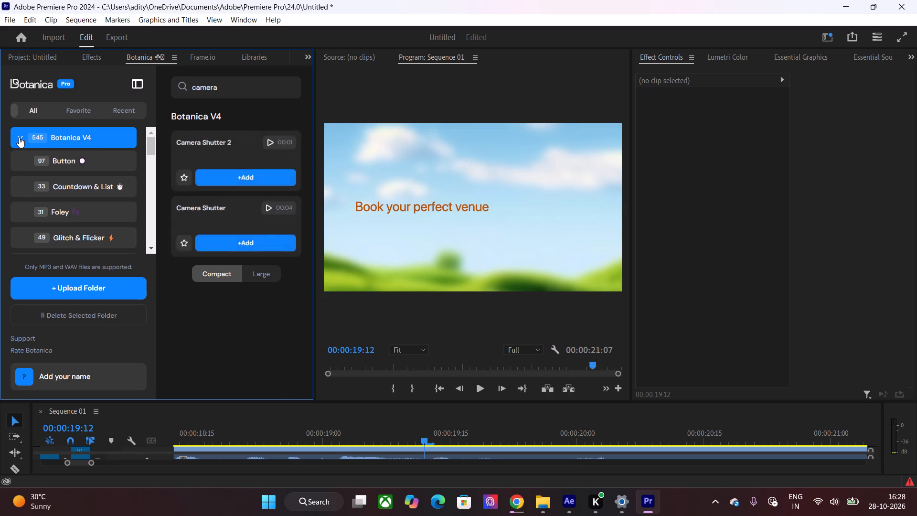
click(21, 133)
double_click(21, 133)
click(74, 172)
click(89, 169)
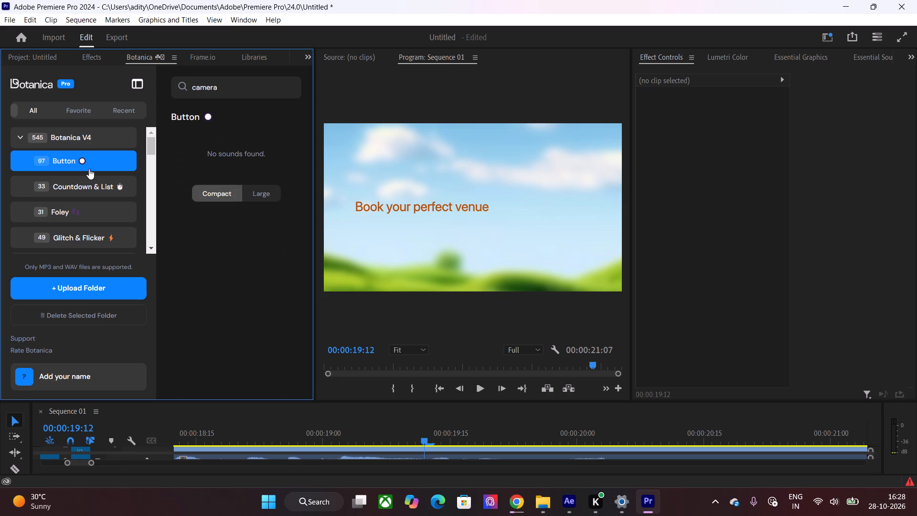
click(100, 174)
click(94, 182)
double_click(88, 191)
click(77, 238)
click(77, 243)
click(75, 249)
click(74, 264)
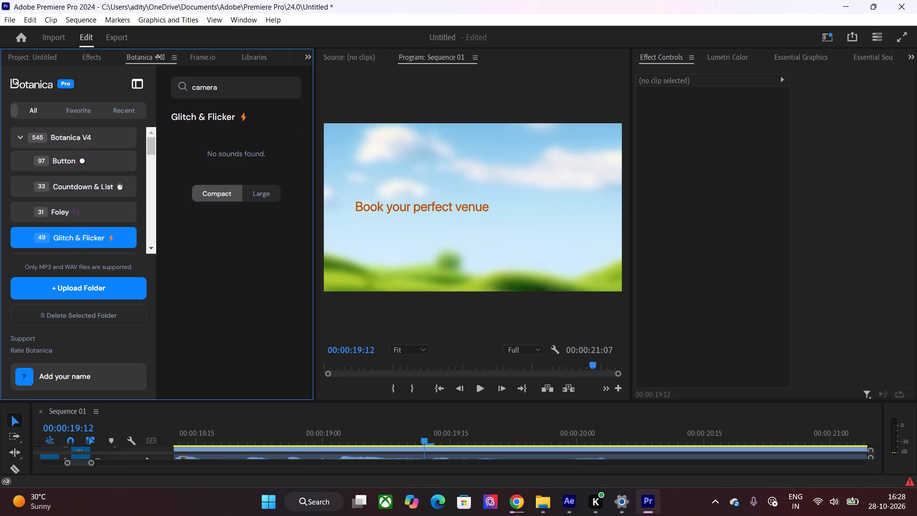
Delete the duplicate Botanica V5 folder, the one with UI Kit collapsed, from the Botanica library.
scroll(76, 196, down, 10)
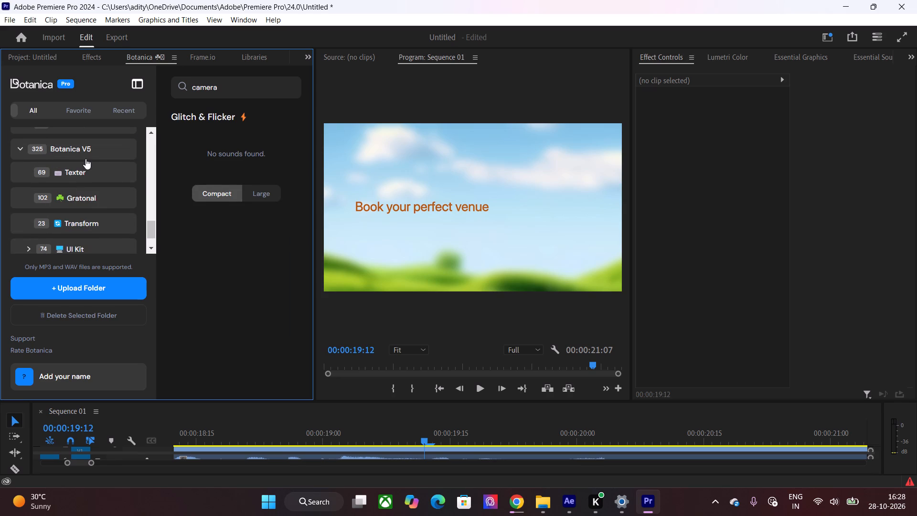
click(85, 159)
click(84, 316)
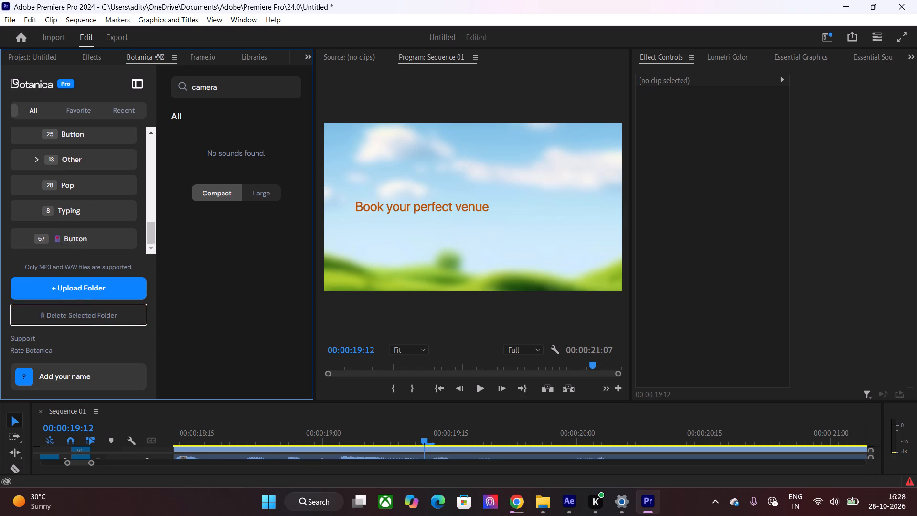
Upload the Botanica V5 folder from the SFX folder in ALL MATERIALS on Crucial E (E:) to the Botanica library.
click(72, 288)
scroll(410, 248, down, 2)
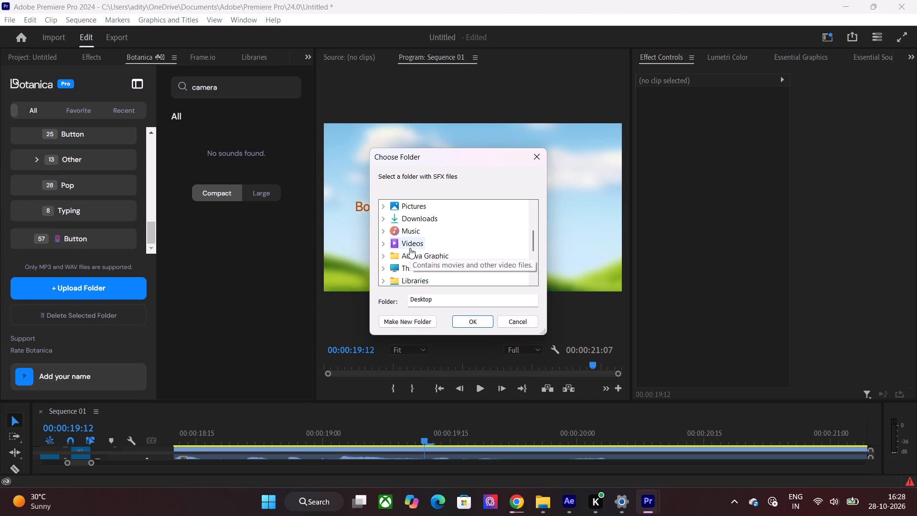
click(414, 269)
scroll(417, 269, down, 1)
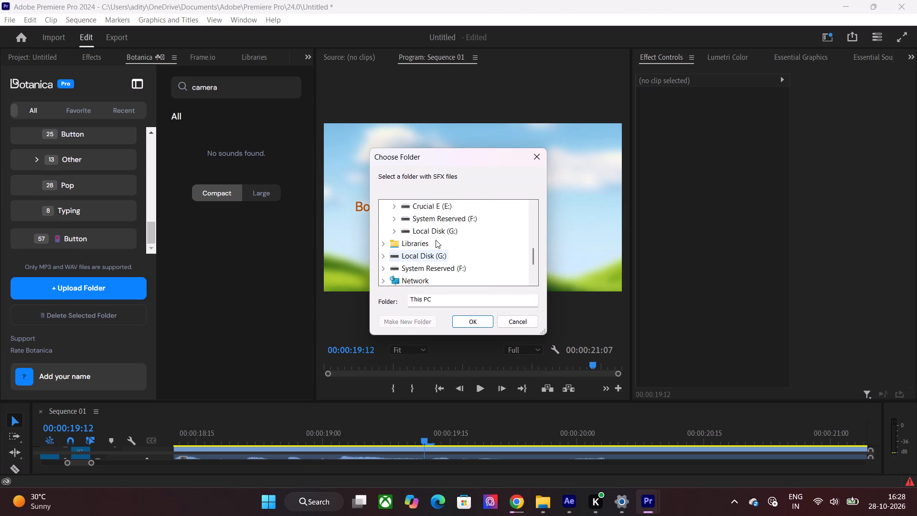
scroll(436, 240, up, 1)
click(436, 245)
scroll(450, 243, down, 1)
click(450, 229)
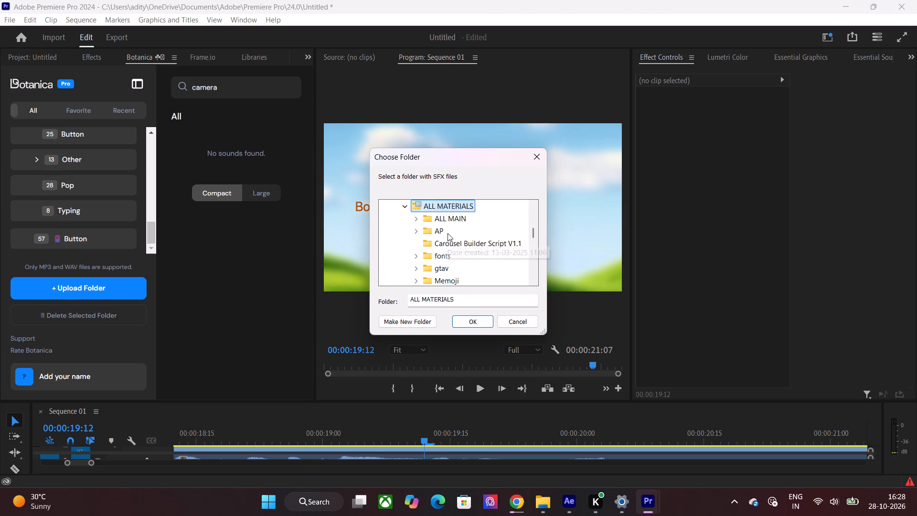
scroll(448, 233, down, 2)
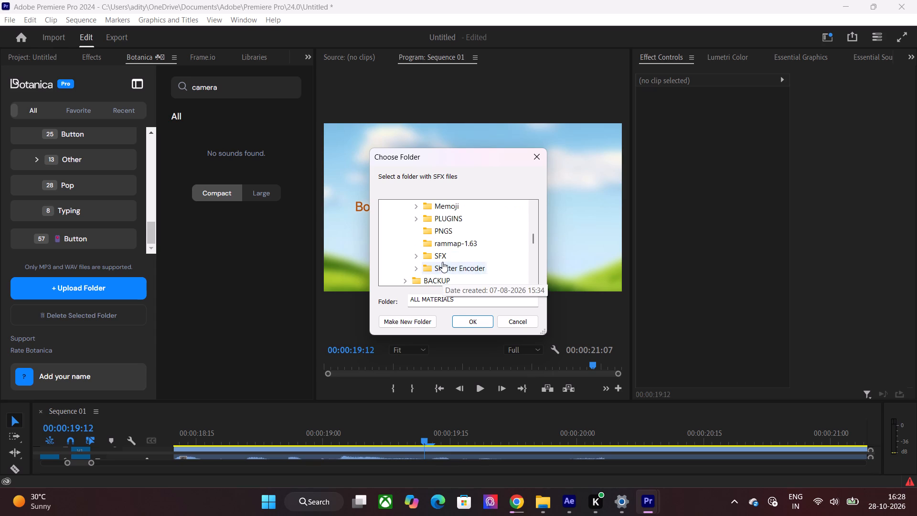
click(442, 262)
click(445, 230)
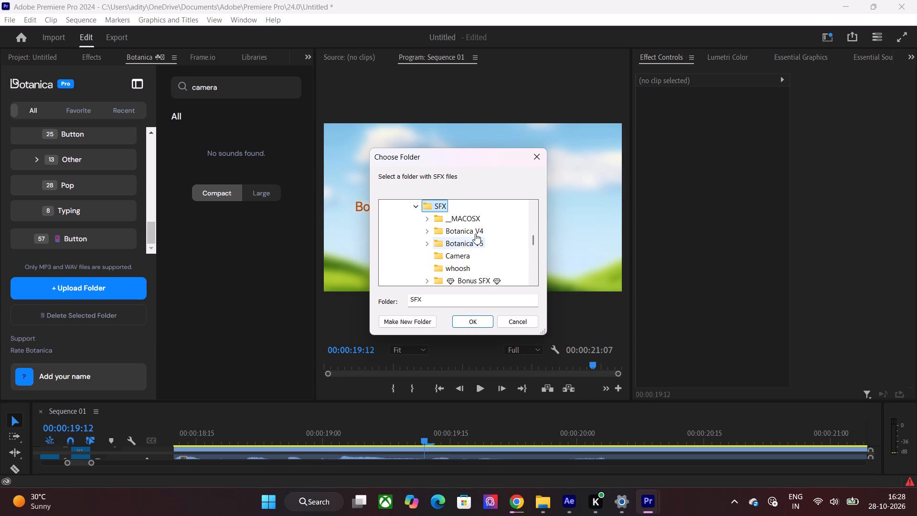
click(472, 241)
click(472, 323)
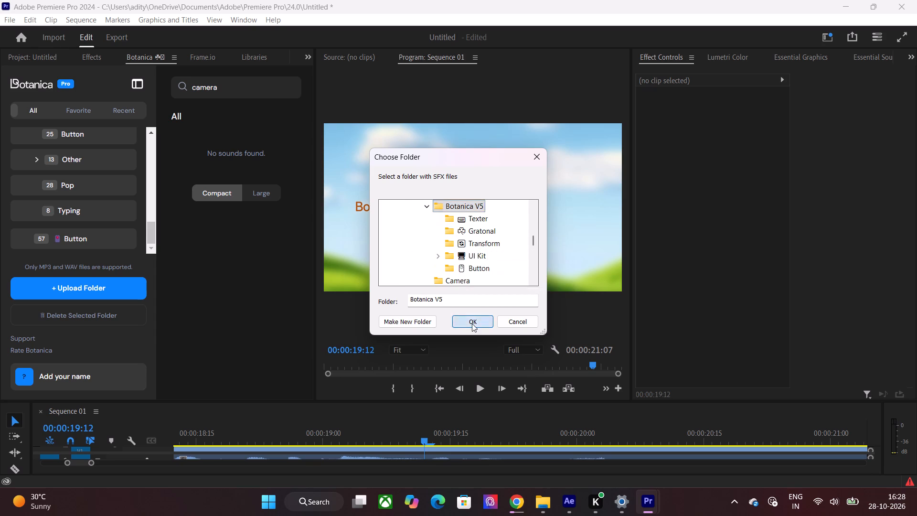
scroll(98, 186, up, 3)
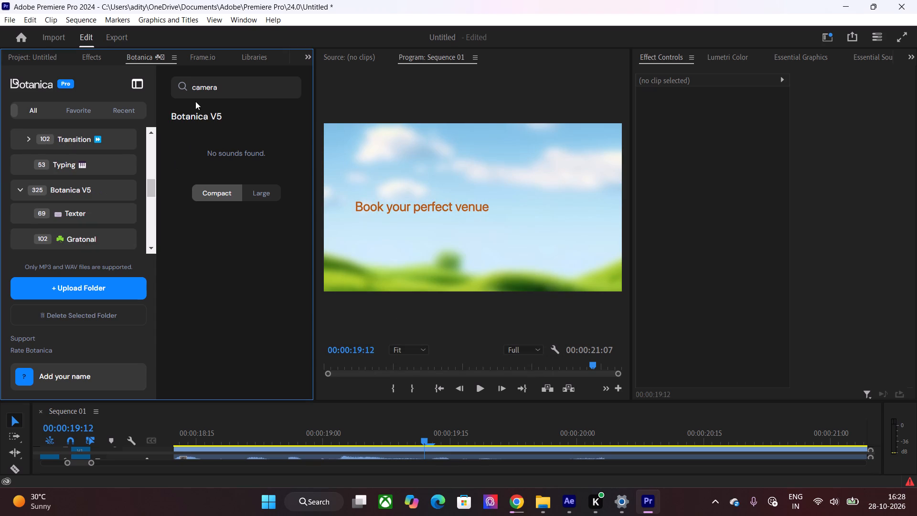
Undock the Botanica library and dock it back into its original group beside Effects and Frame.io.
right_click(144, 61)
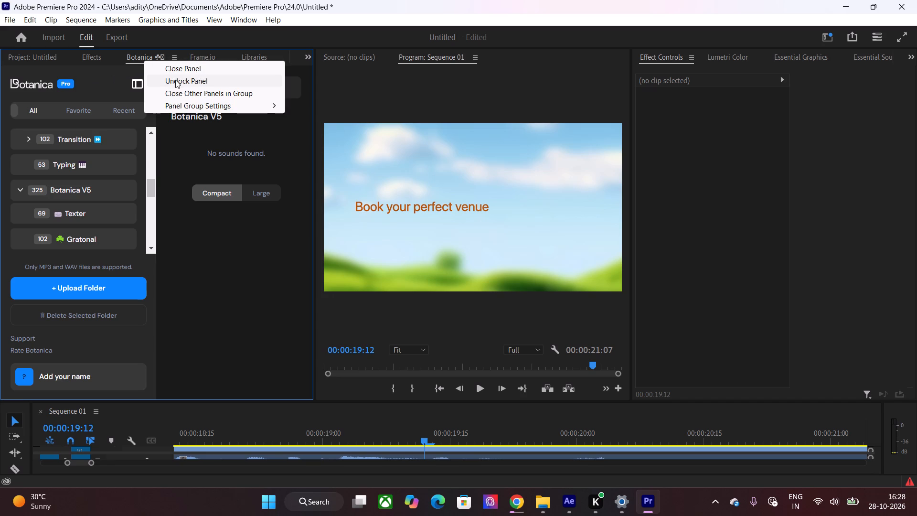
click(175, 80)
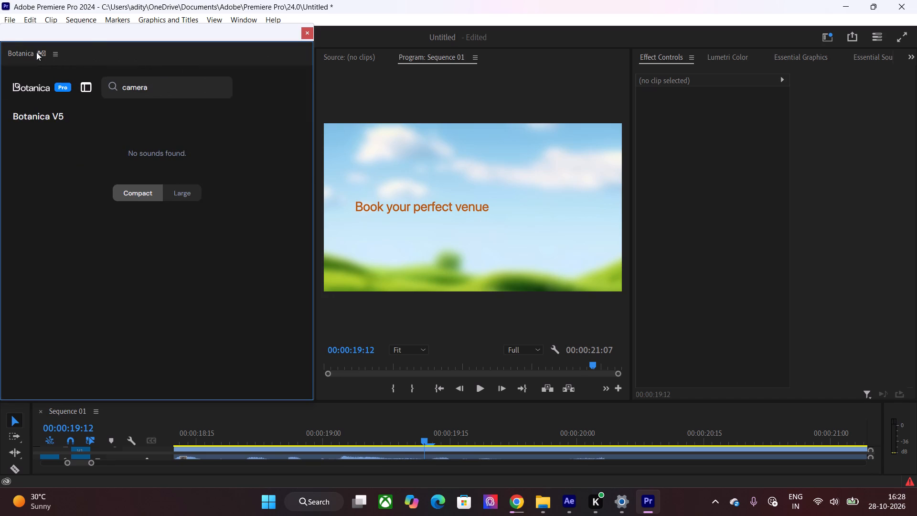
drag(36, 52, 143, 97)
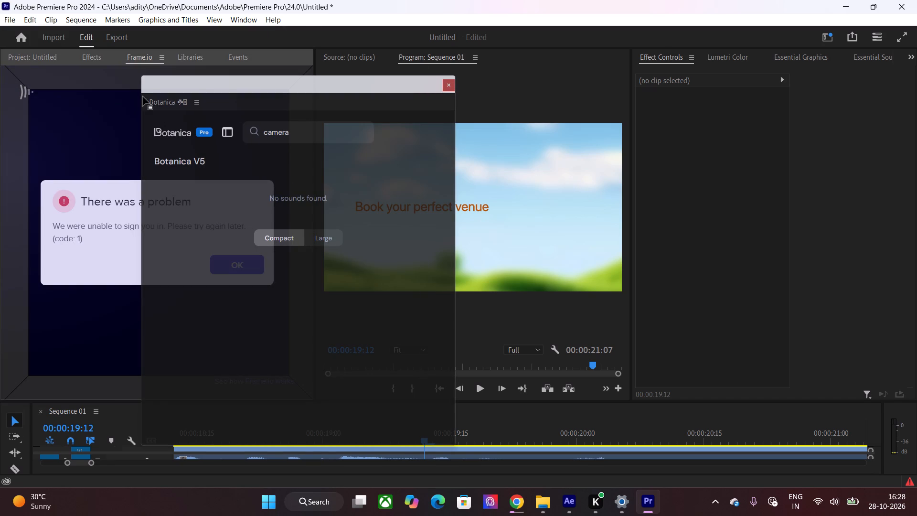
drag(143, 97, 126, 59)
Clear the "camera" search and audition the Botanica V5 sounds for one that suits the closing venue images.
triple_click(149, 86)
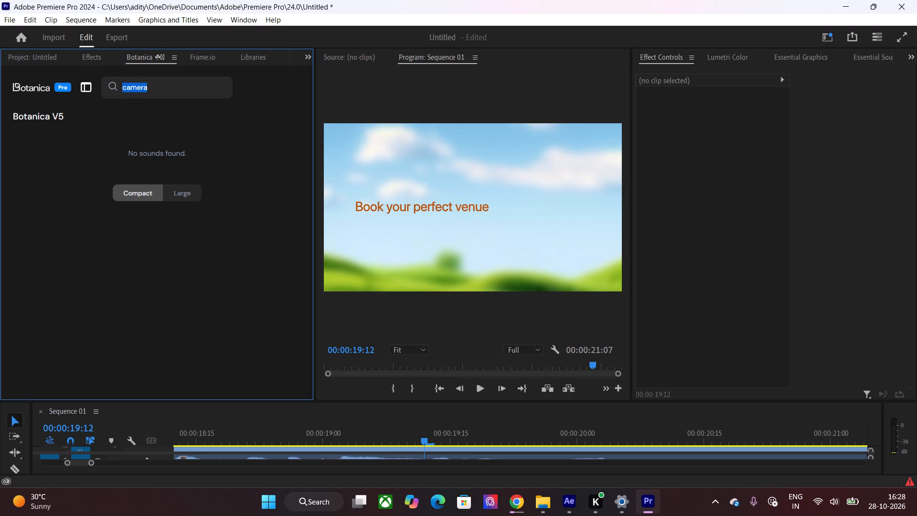
key(BackSpace)
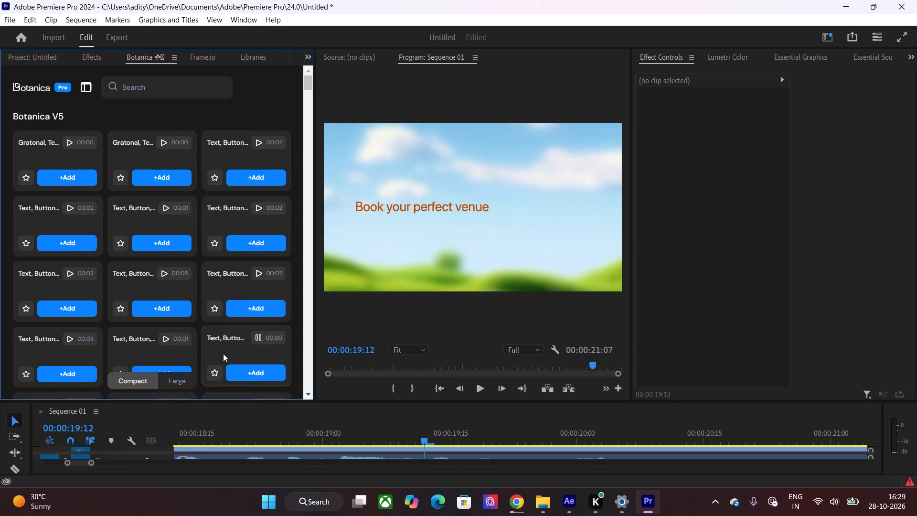
scroll(222, 293, down, 3)
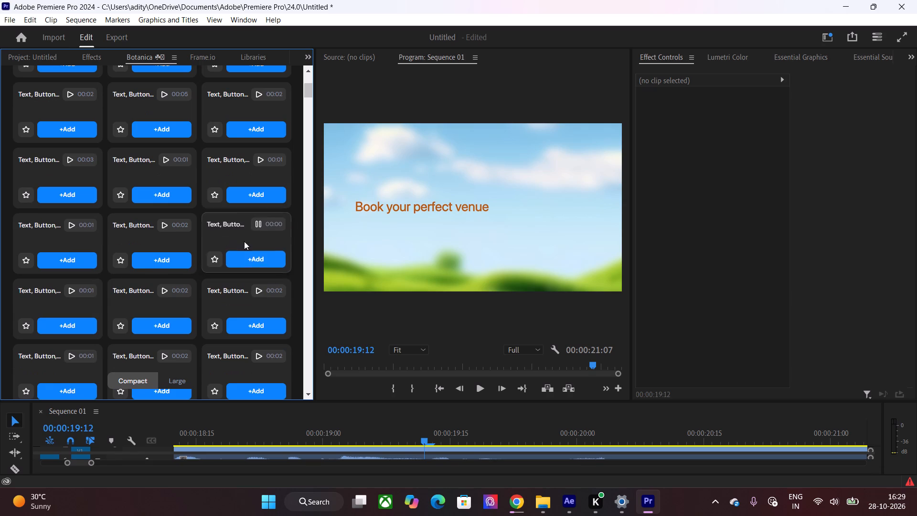
scroll(250, 338, down, 3)
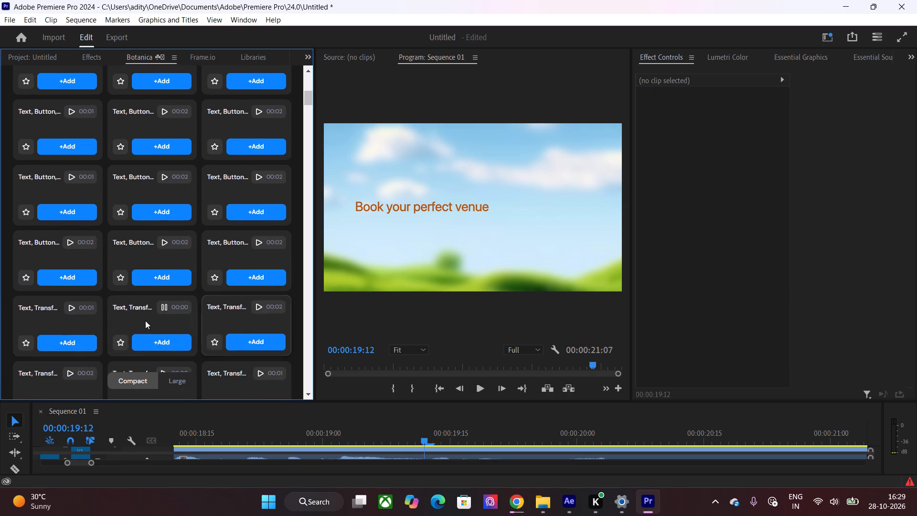
scroll(129, 322, down, 3)
scroll(204, 347, down, 3)
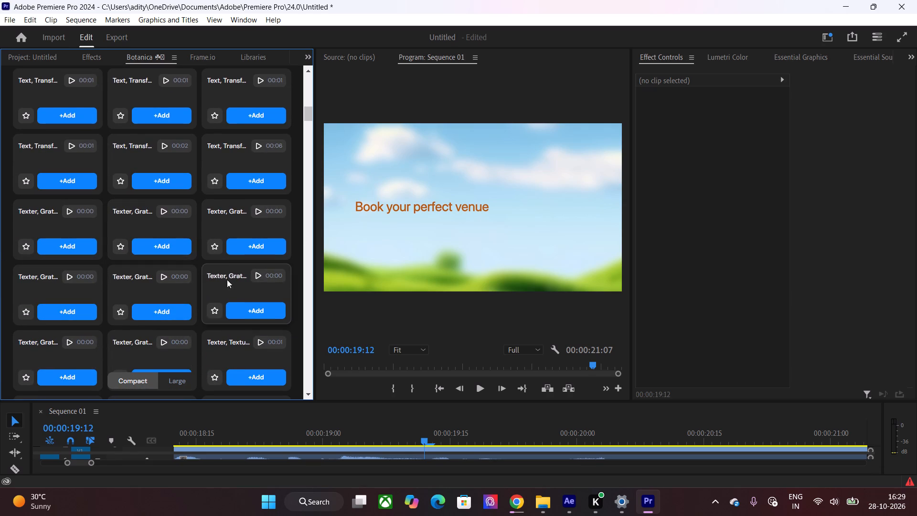
scroll(276, 337, down, 2)
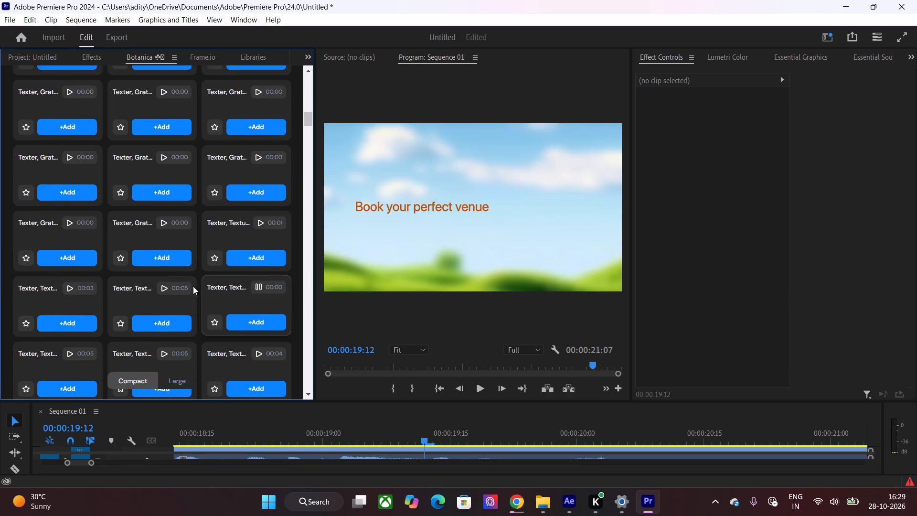
scroll(45, 310, down, 3)
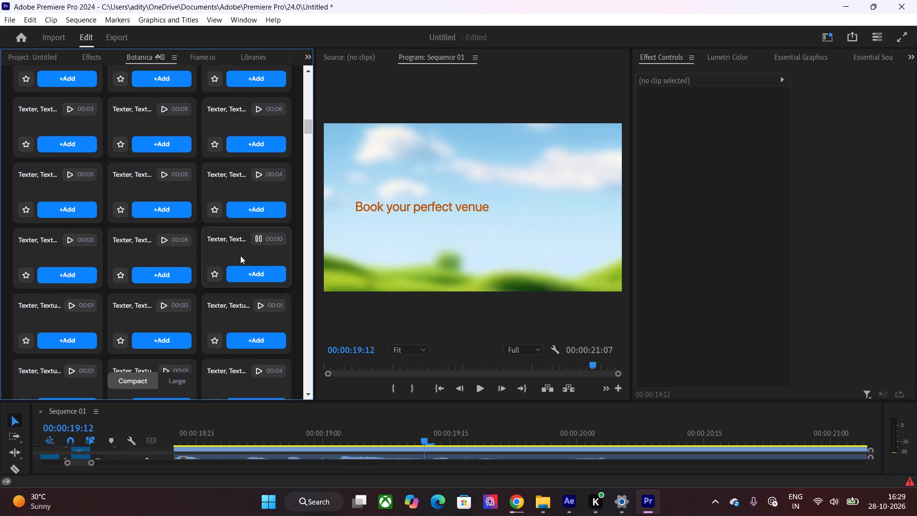
scroll(260, 315, down, 2)
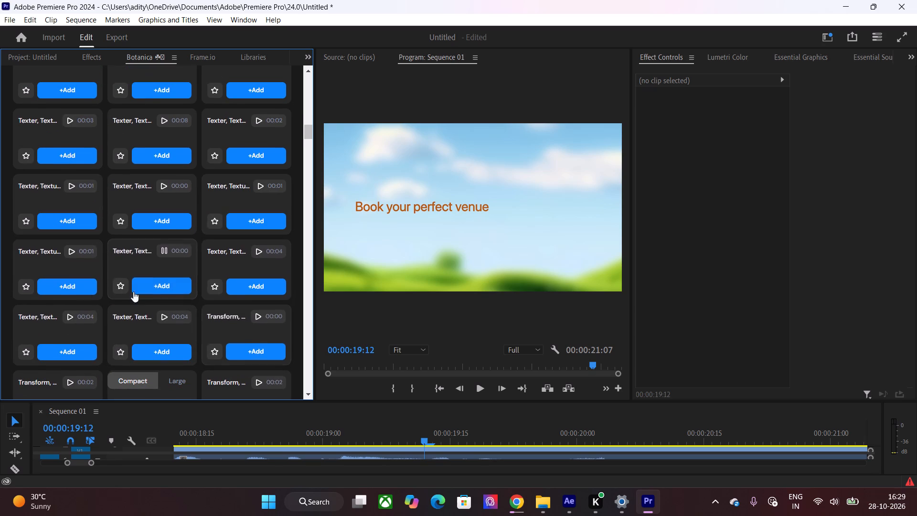
scroll(237, 331, down, 1)
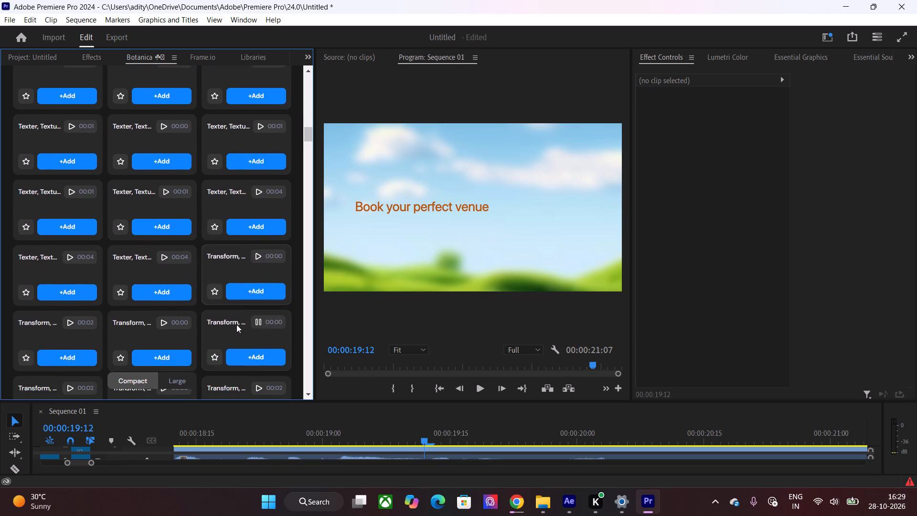
scroll(144, 330, down, 3)
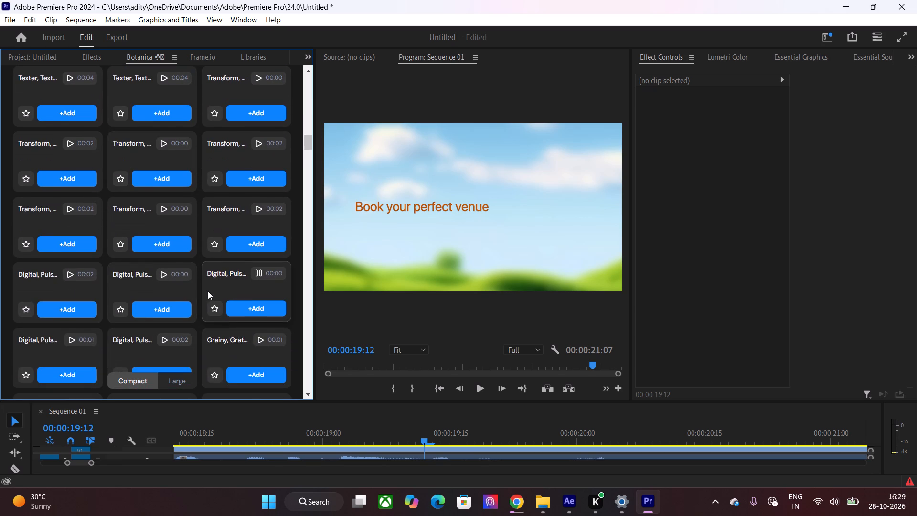
scroll(208, 291, down, 3)
scroll(242, 309, down, 3)
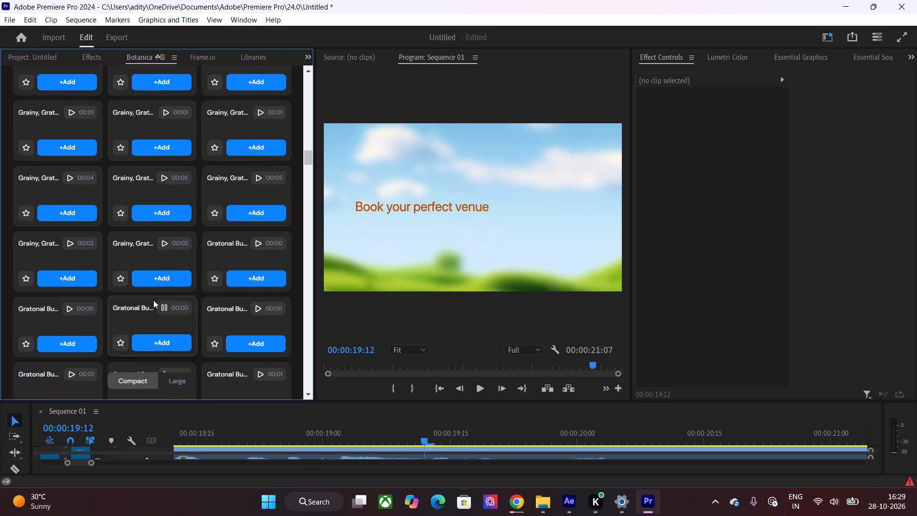
scroll(149, 300, down, 12)
scroll(195, 314, down, 7)
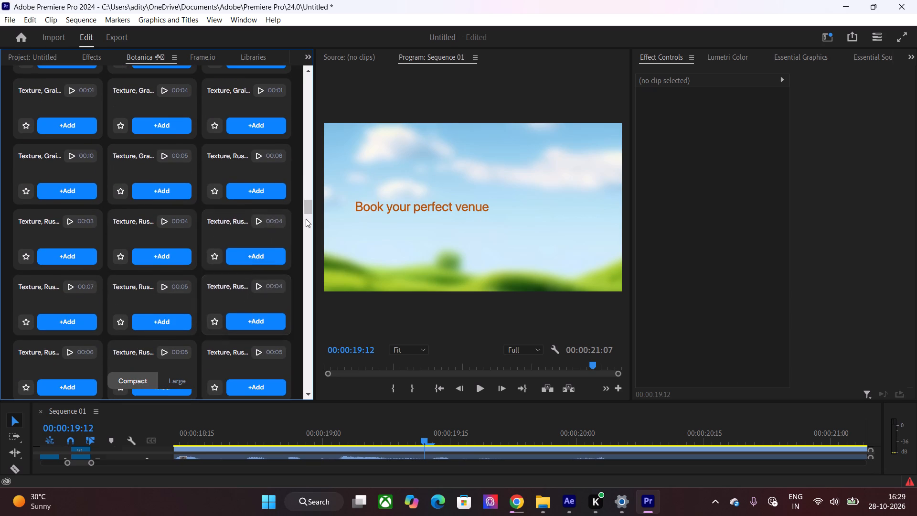
drag(307, 211, 292, 420)
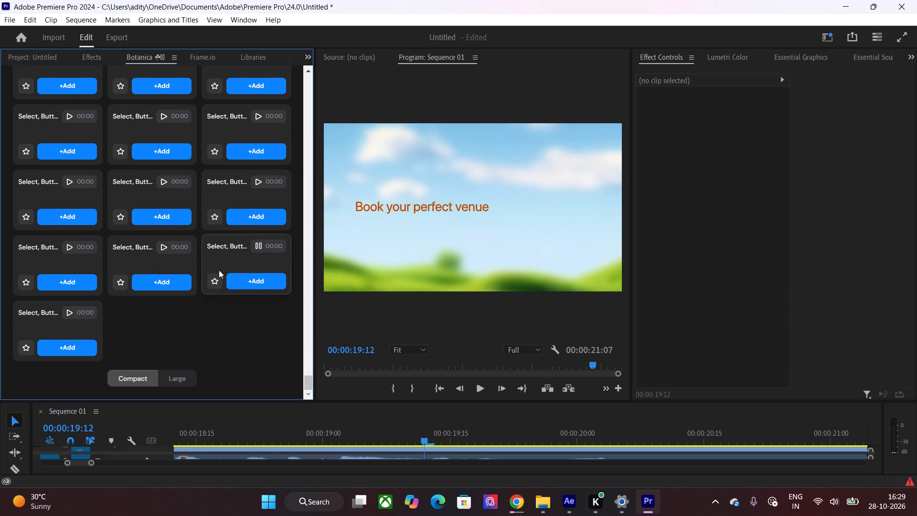
scroll(101, 193, up, 10)
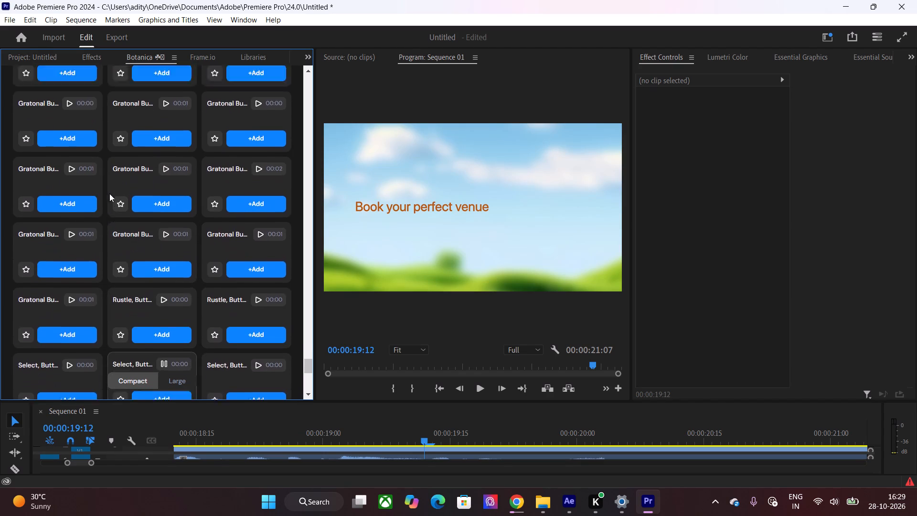
scroll(109, 193, up, 12)
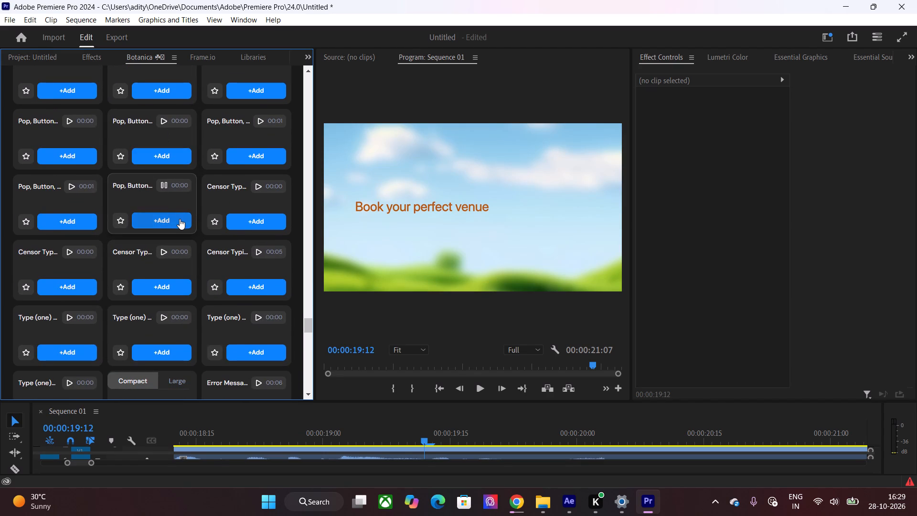
scroll(181, 259, up, 7)
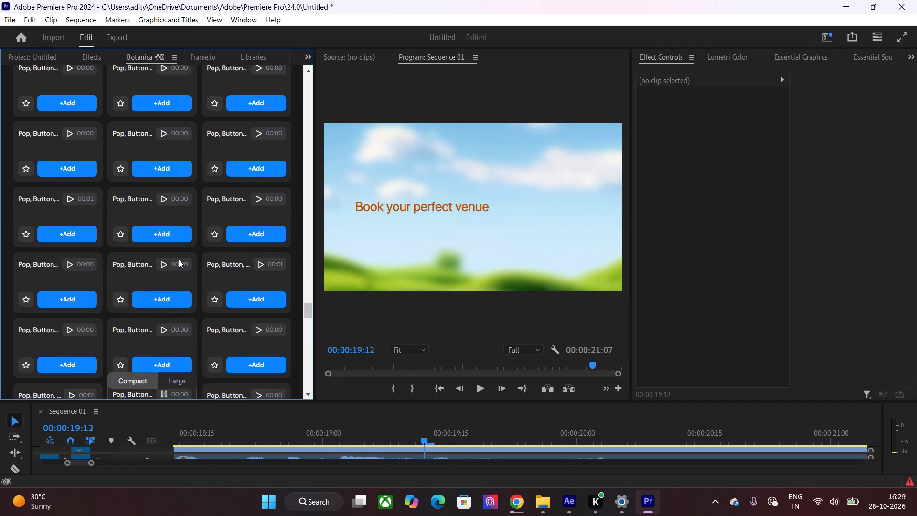
scroll(172, 252, up, 7)
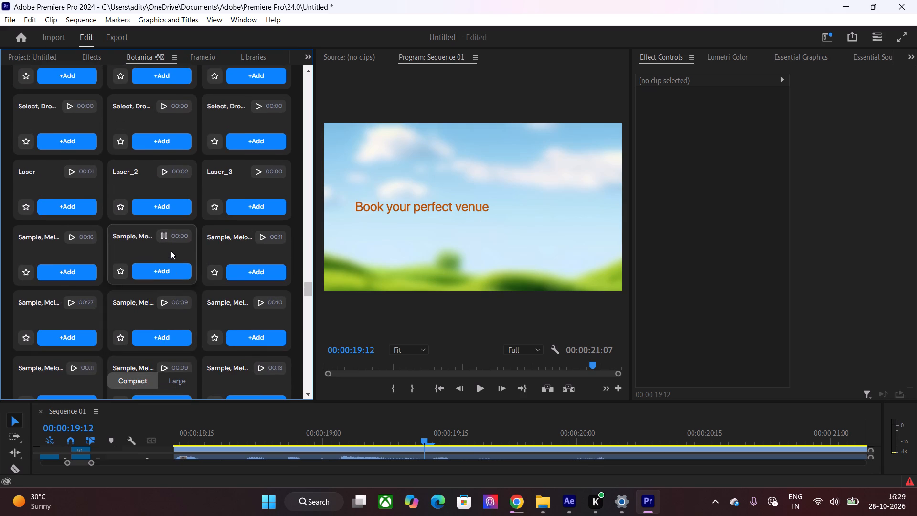
Add the "Select, Dro…" sound directly above Laser_2 to Sequence 01 at 00:00:19:12.
scroll(171, 250, up, 3)
scroll(171, 250, down, 2)
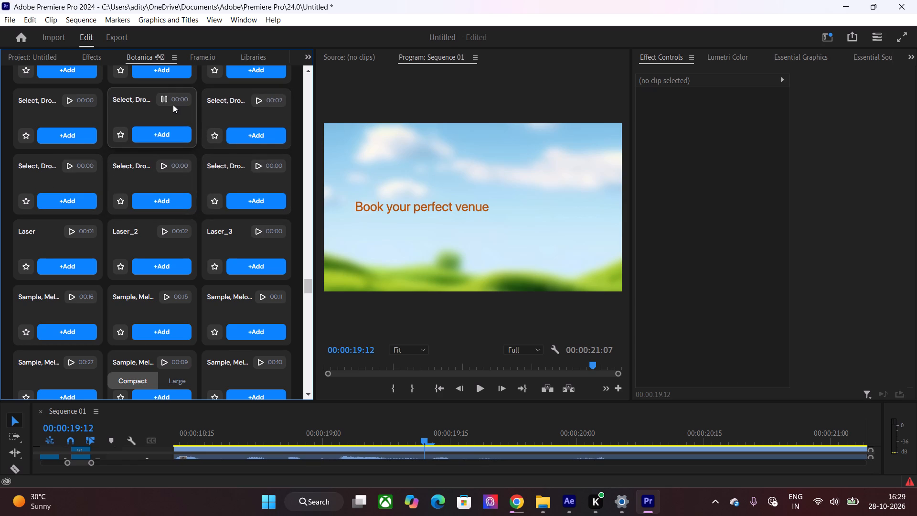
click(165, 194)
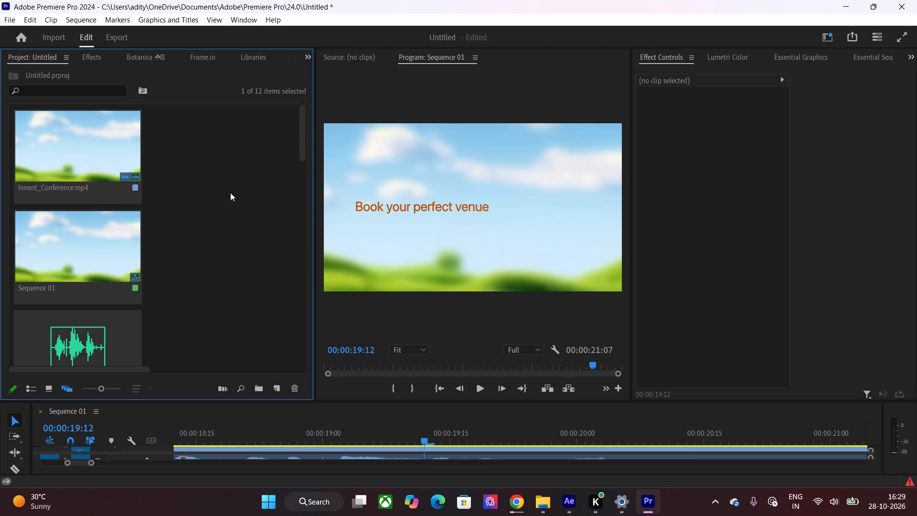
Enlarge the timeline area upward until all video and audio tracks of Sequence 01 can be seen.
drag(276, 400, 278, 313)
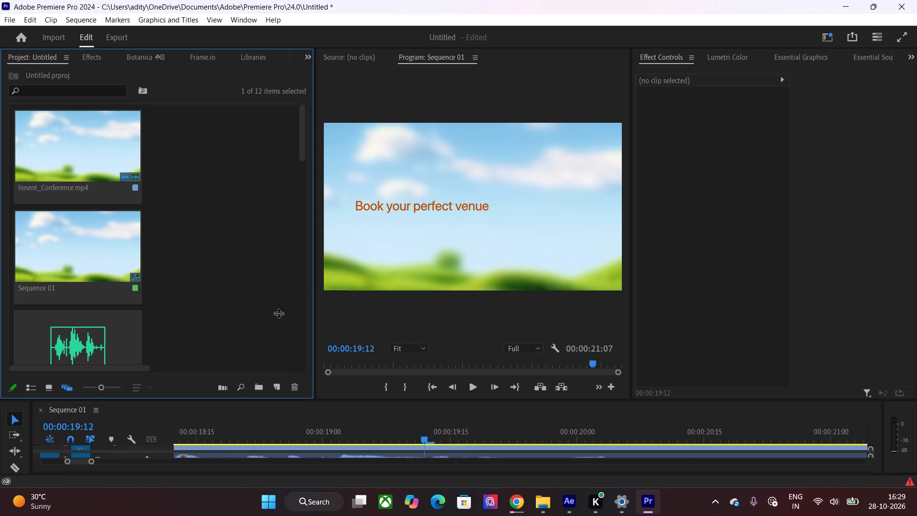
drag(278, 313, 290, 264)
Switch to the Ripple Edit tool and repeatedly play and scrub from 00:00:19:12 to check the added sound against the venue images.
key(space)
text(b)
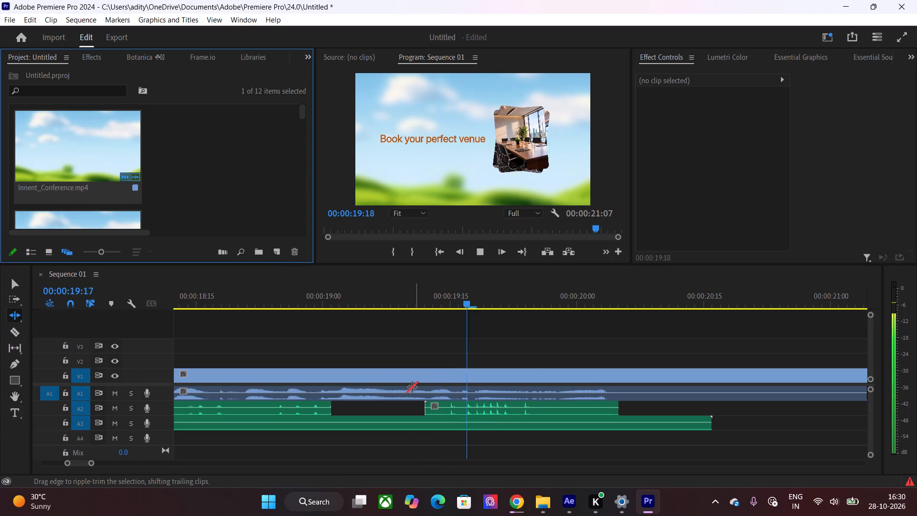
drag(475, 300, 424, 308)
key(space)
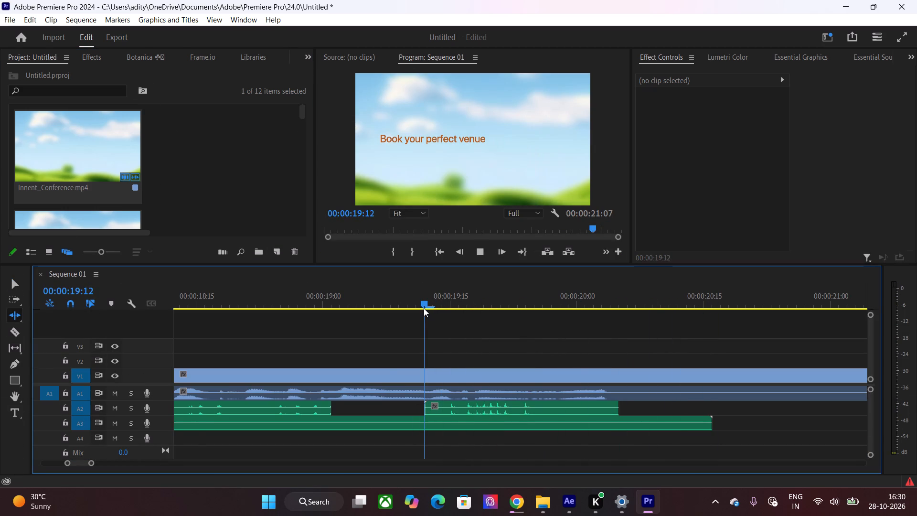
drag(506, 304, 436, 305)
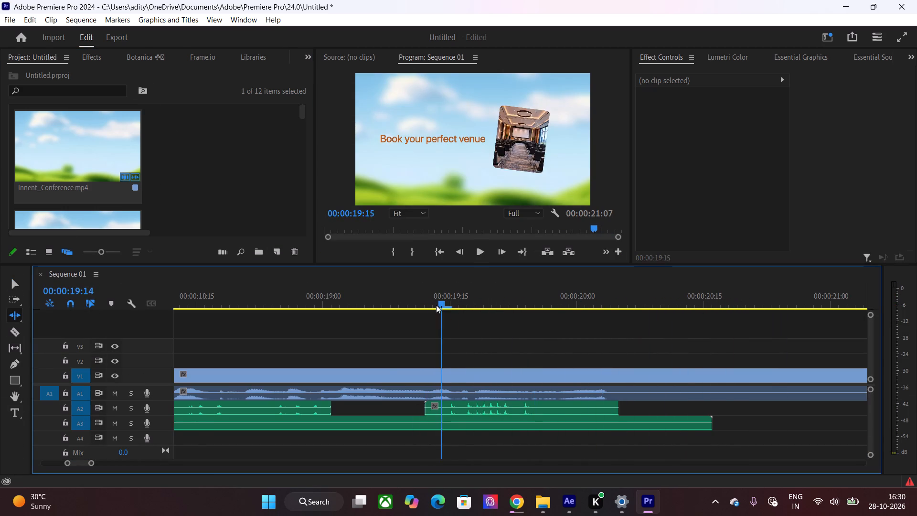
drag(436, 305, 430, 305)
key(space)
drag(449, 300, 424, 301)
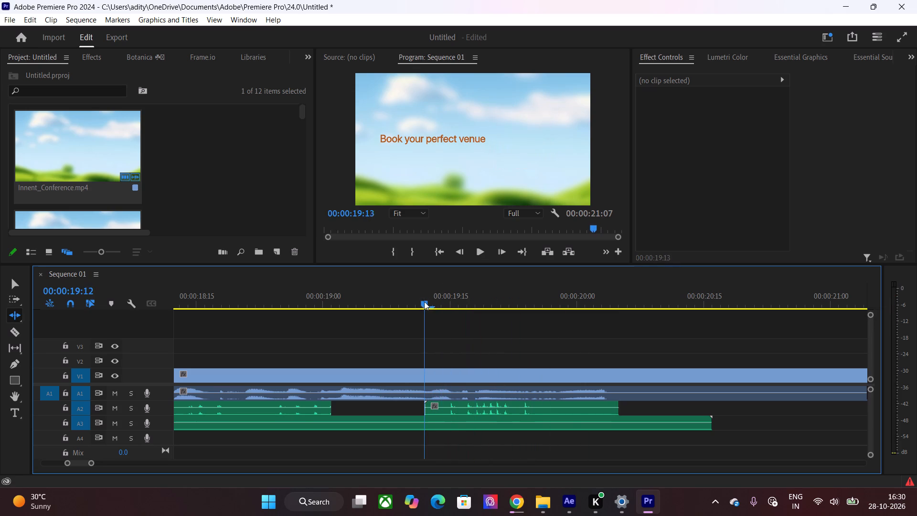
drag(424, 301, 424, 301)
key(space)
drag(437, 300, 495, 311)
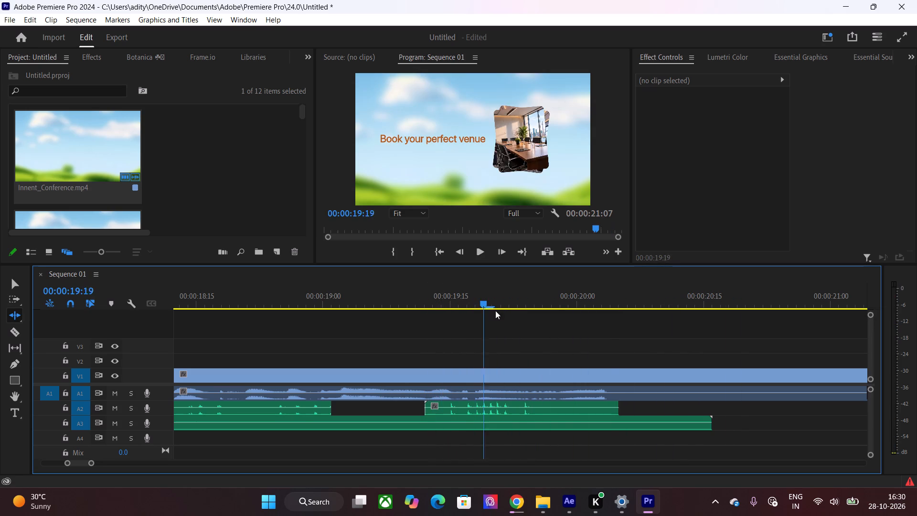
Split the "Select, Dropdown, Menu_5.wav" clip at 00:00:19:14, delete the part before the cut, and scrub through the remainder to check it.
drag(495, 311, 450, 344)
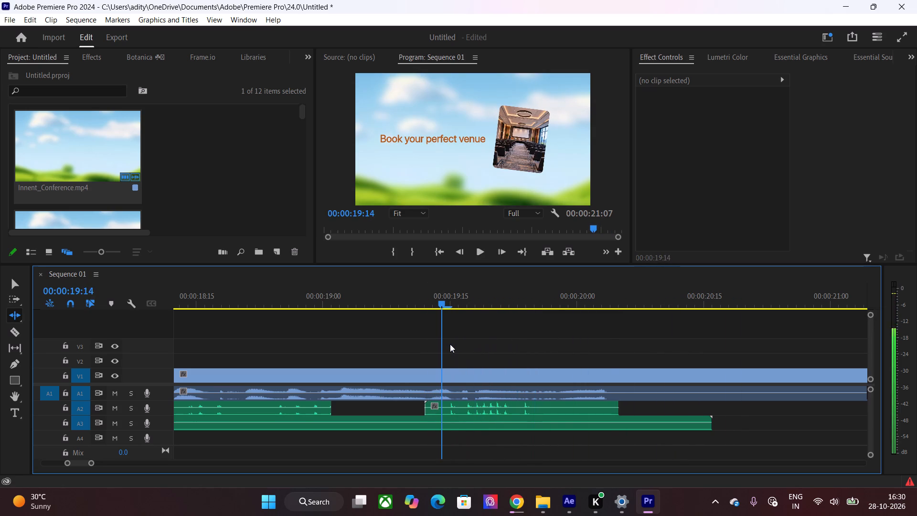
drag(450, 344, 450, 344)
click(443, 414)
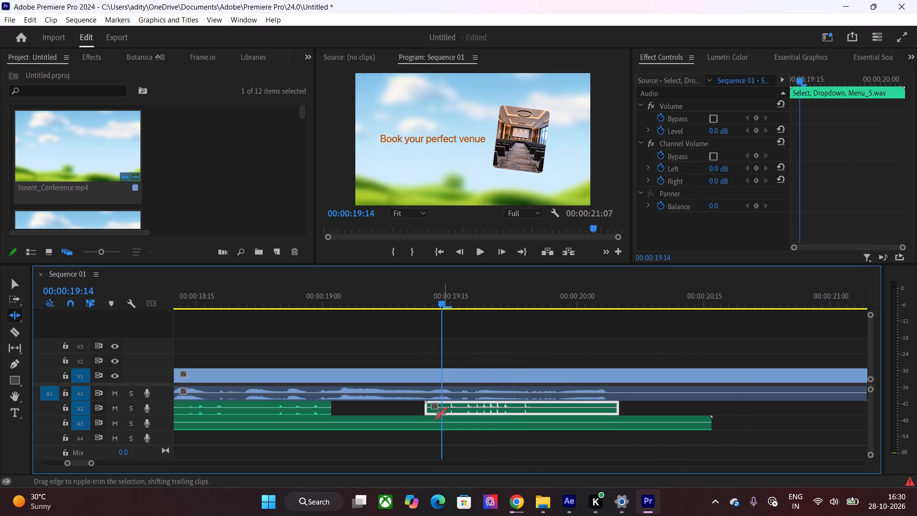
key(v)
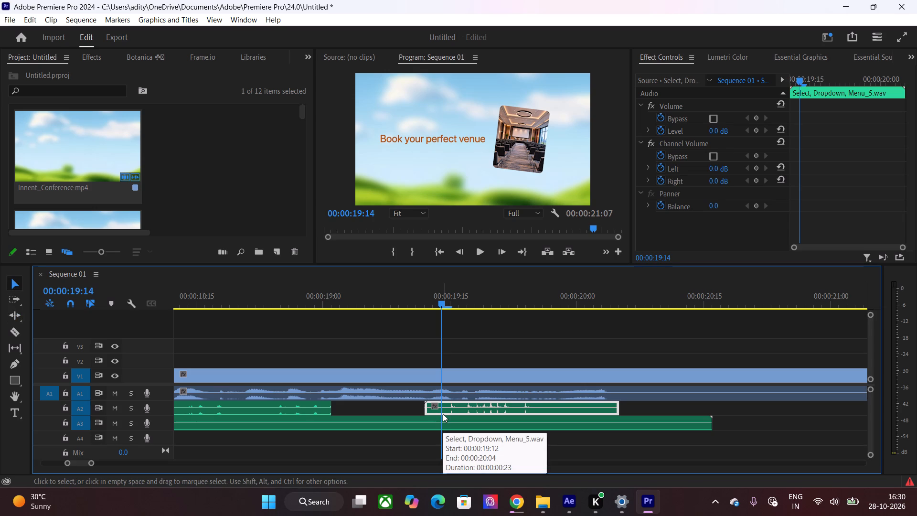
key(ctrl+k)
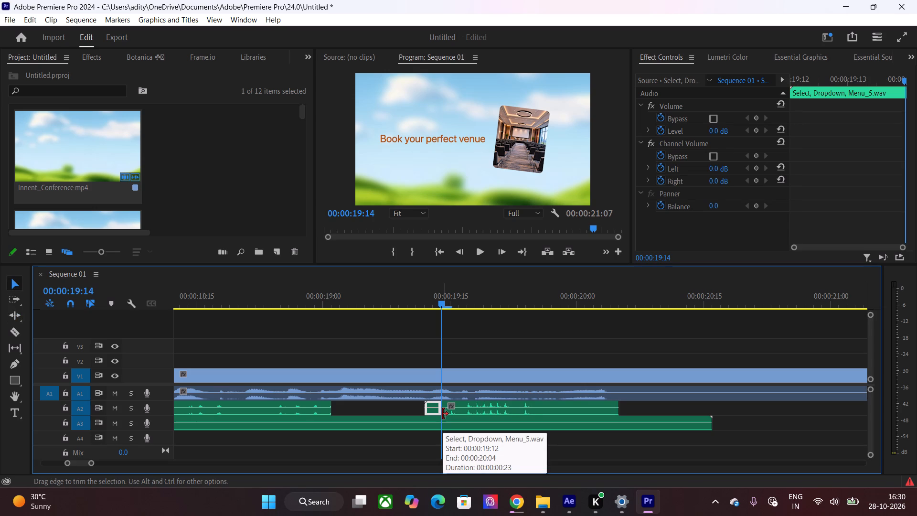
key(Delete)
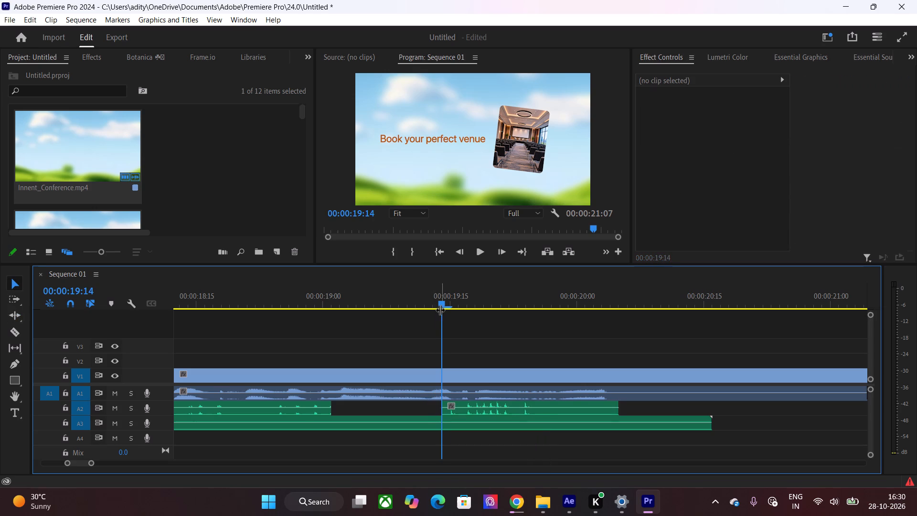
click(440, 310)
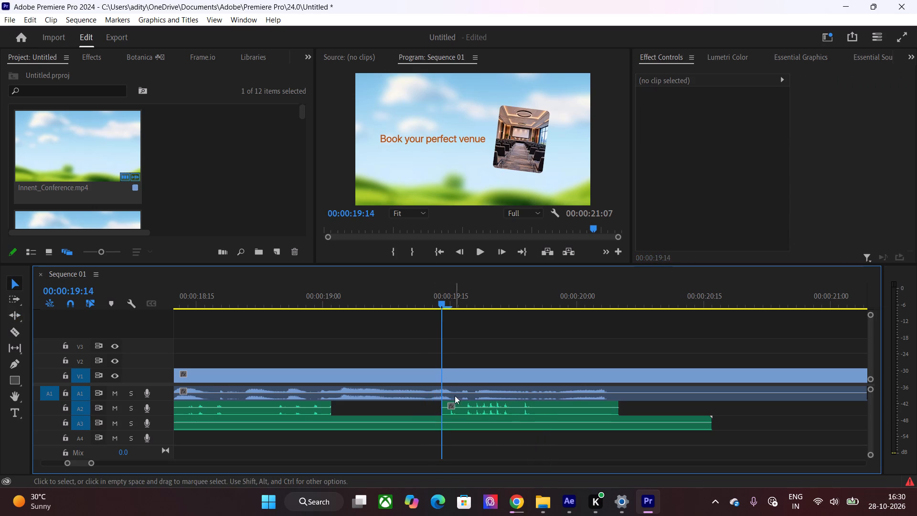
drag(453, 303, 533, 319)
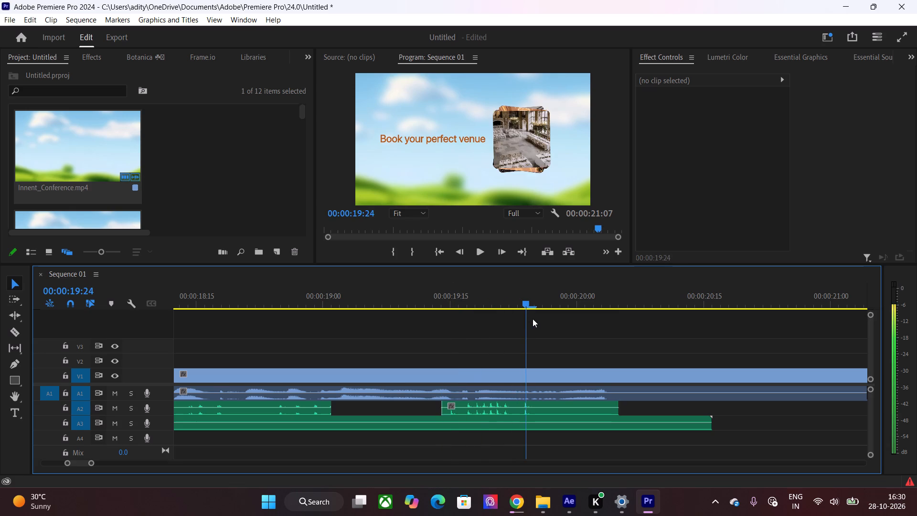
drag(533, 319, 534, 321)
Switch to Chrome, open YouTube in a new tab and search for "camera shutter sound effect".
click(511, 495)
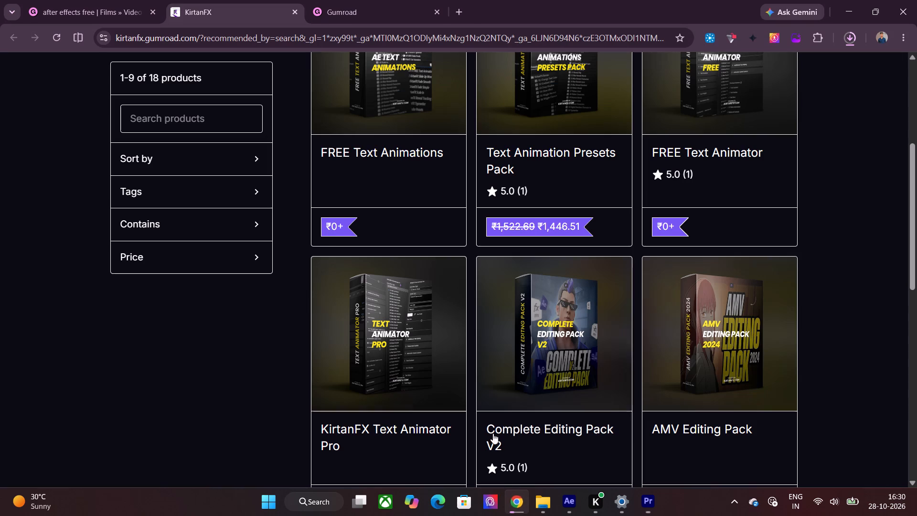
click(469, 9)
click(456, 0)
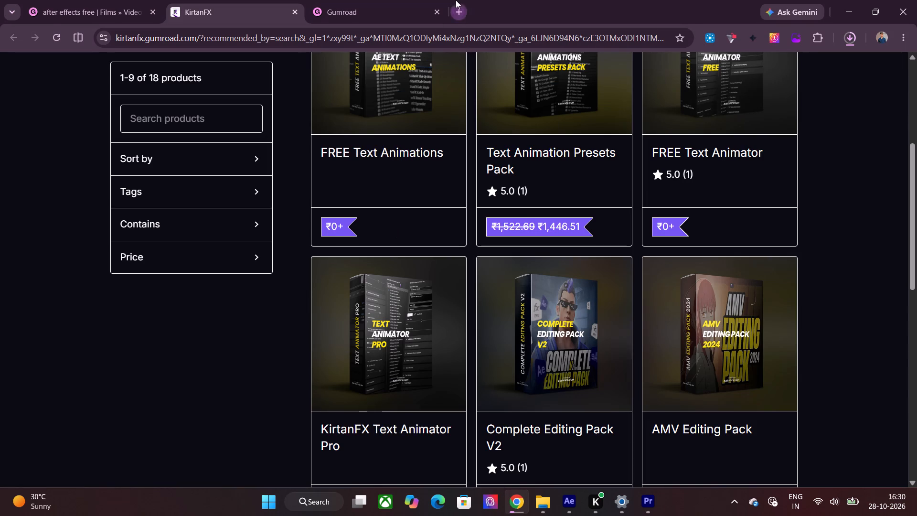
click(332, 344)
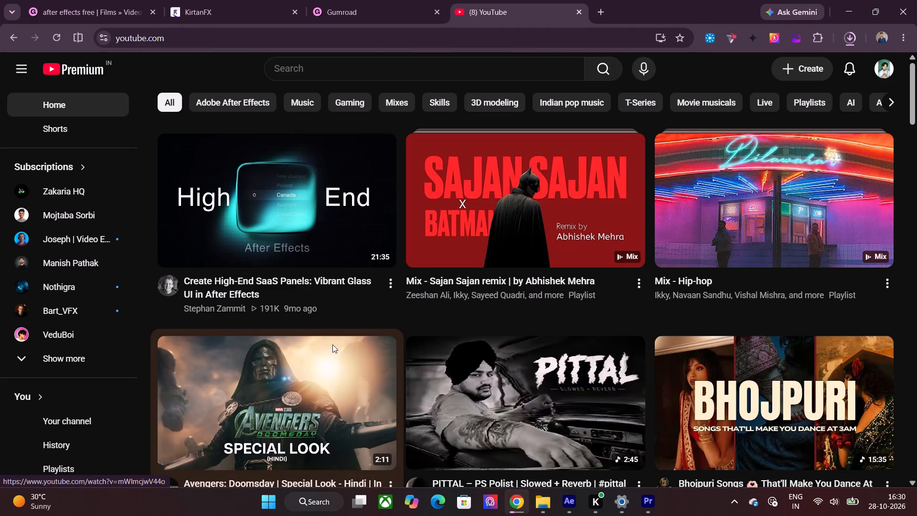
click(406, 70)
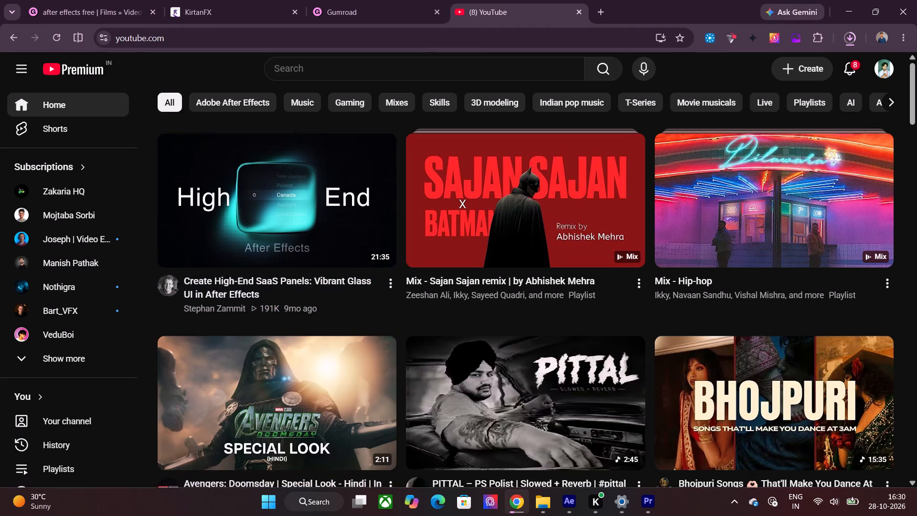
text(i)
key(space)
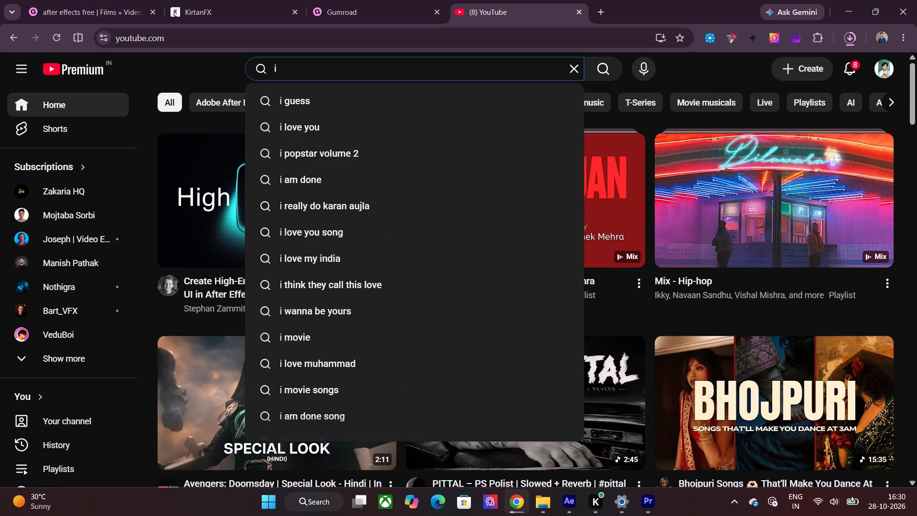
key(BackSpace)
key(BackSpace)
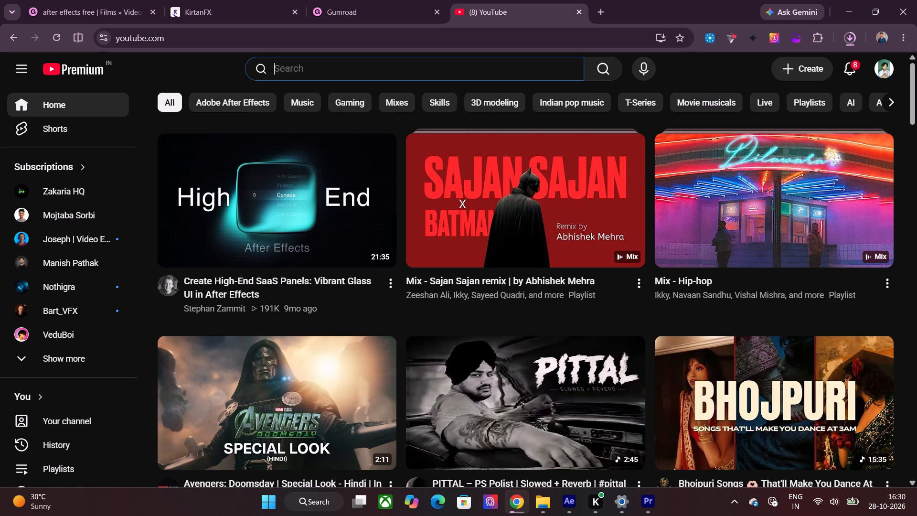
text(camera shutter)
key(Down)
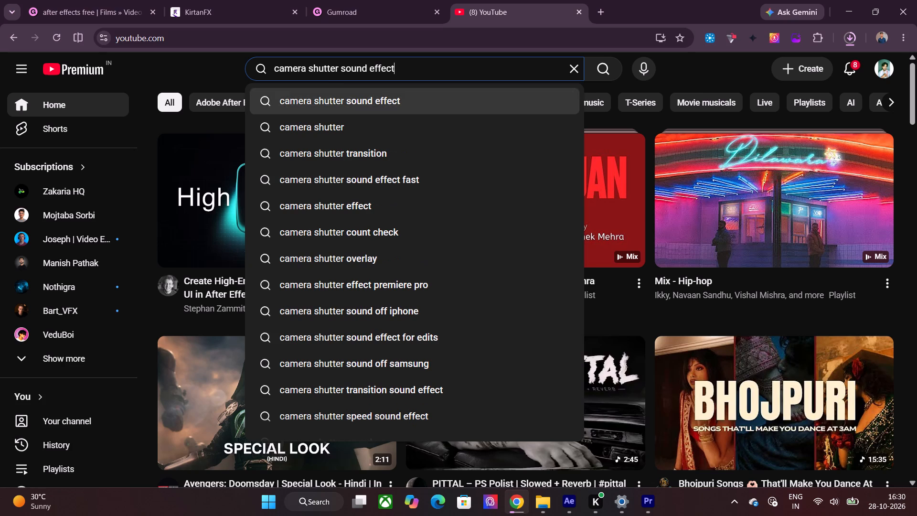
key(Return)
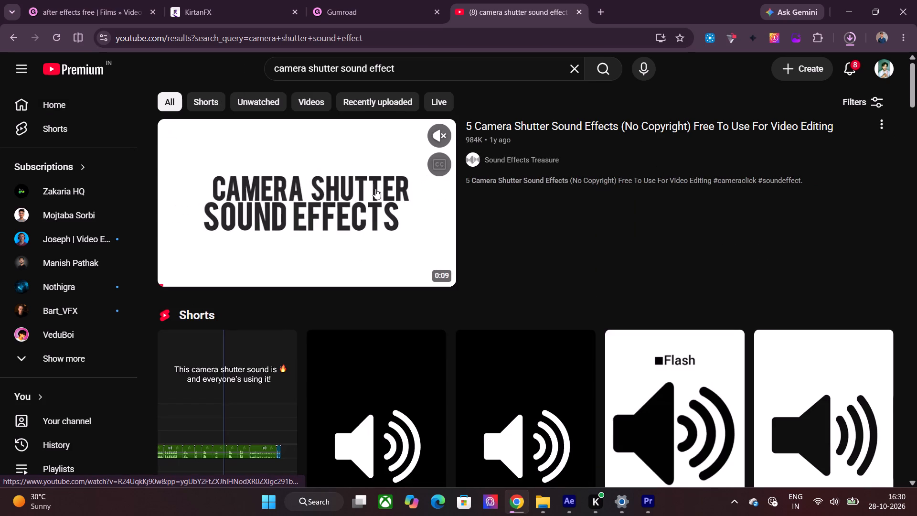
Audition "5 Camera Shutter Sound Effects" and "Rapid Camera Shutter | HQ Sound Effect", raising the system volume to 65, and pause the latter.
click(368, 215)
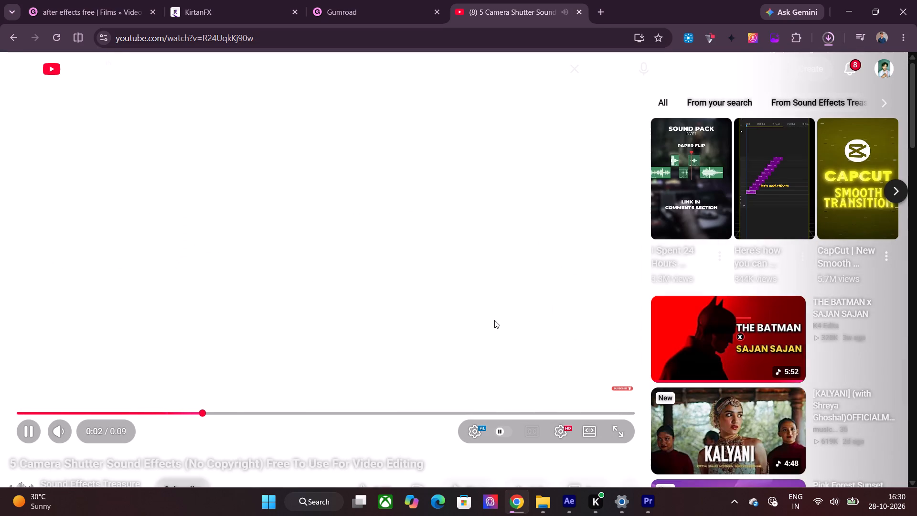
click(6, 43)
scroll(327, 276, down, 9)
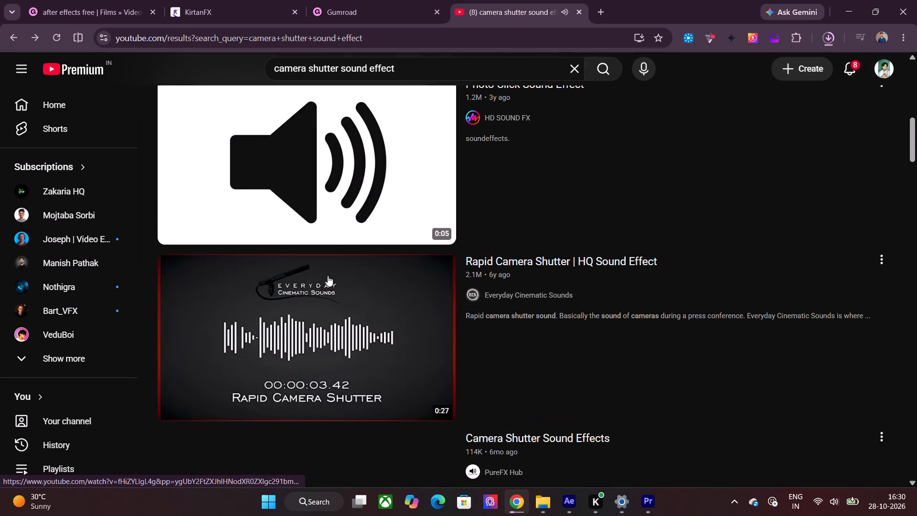
click(361, 329)
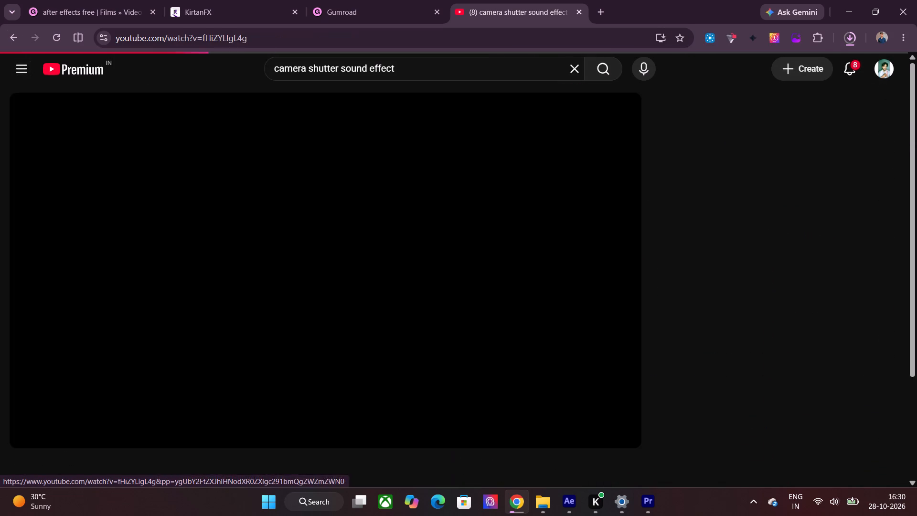
click(839, 499)
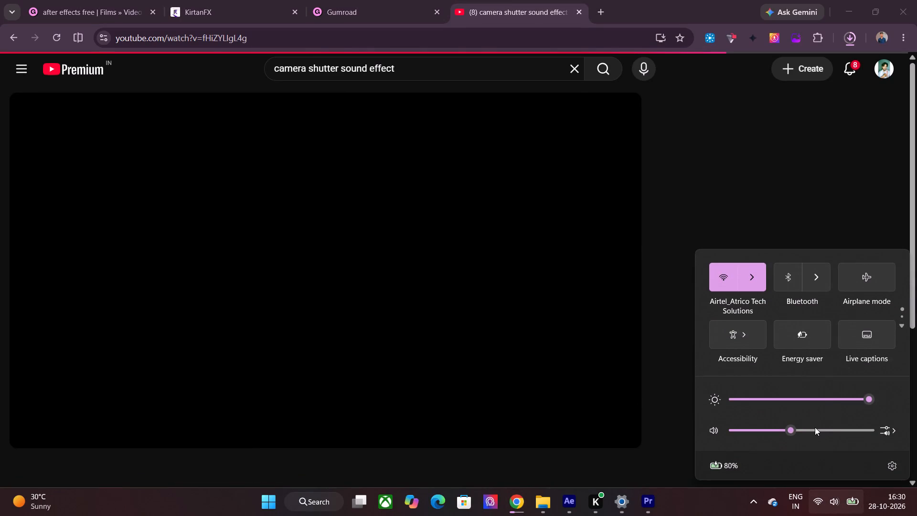
drag(815, 427, 817, 433)
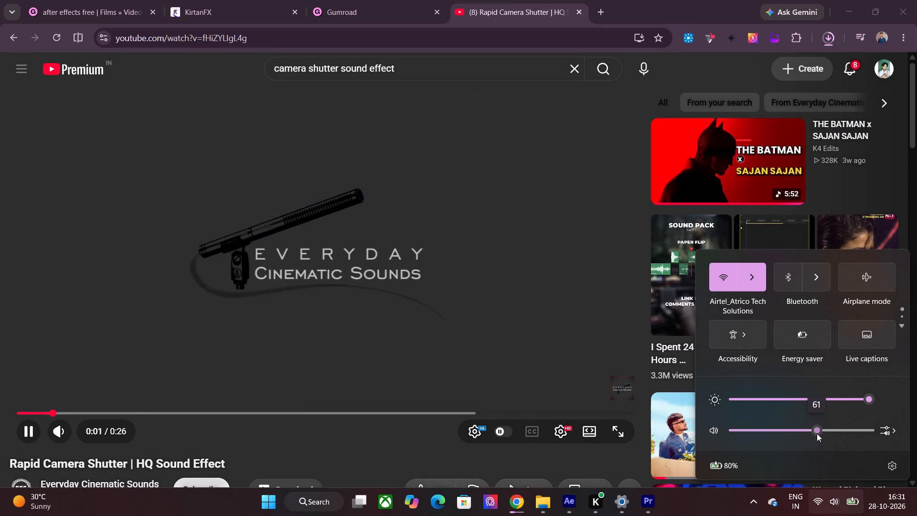
drag(817, 433, 794, 435)
click(184, 410)
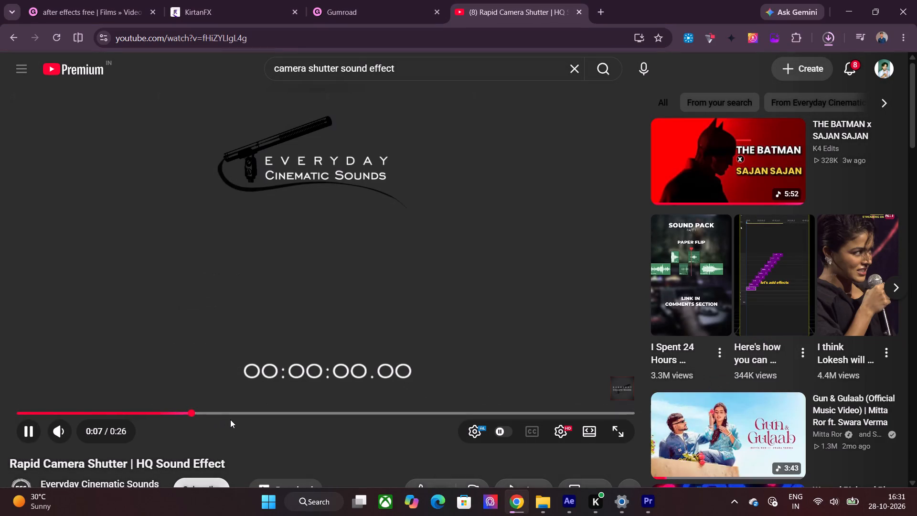
click(847, 502)
click(819, 429)
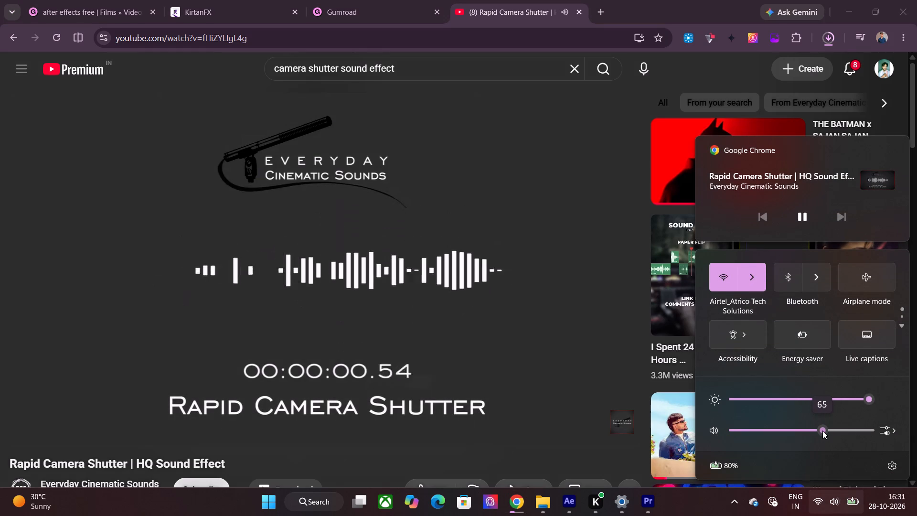
click(830, 501)
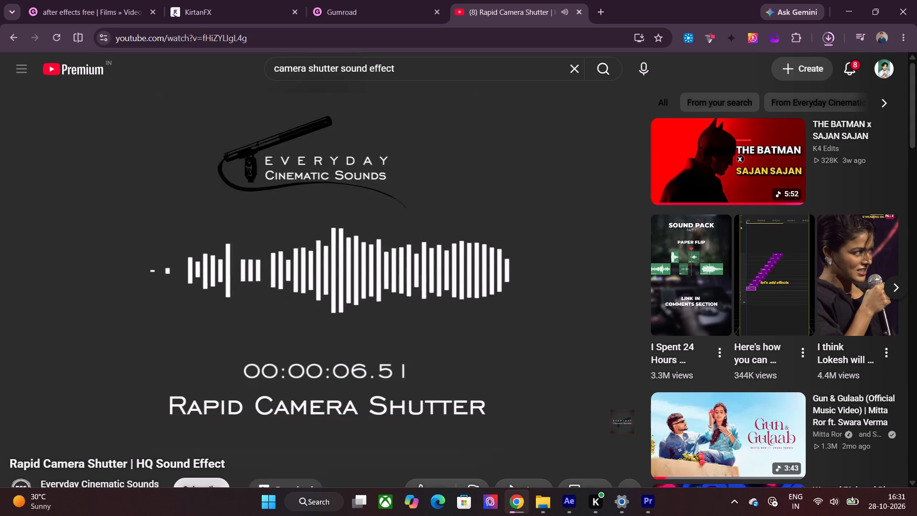
click(356, 222)
Start an MP3 audio download of the full "Rapid Camera Shutter | HQ Sound Effect" video at 128Kbps with the Addoncrop downloader.
scroll(356, 222, down, 3)
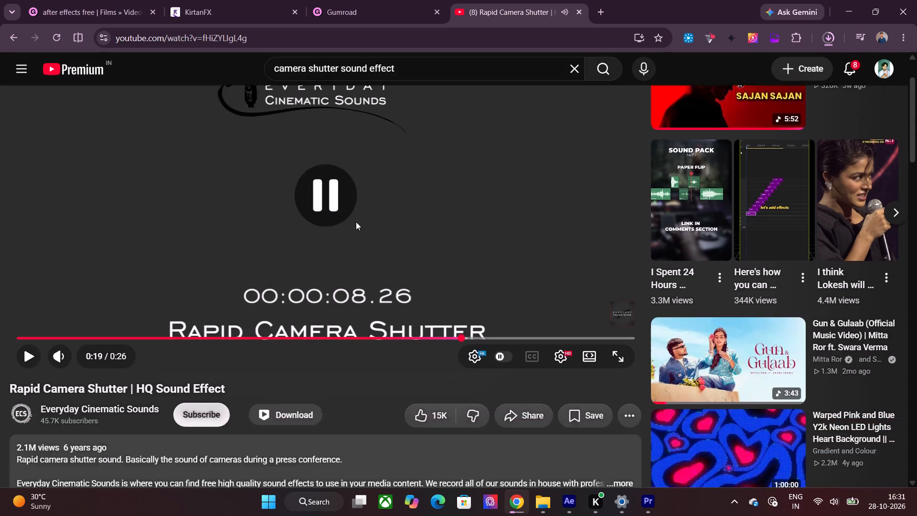
click(281, 299)
click(283, 308)
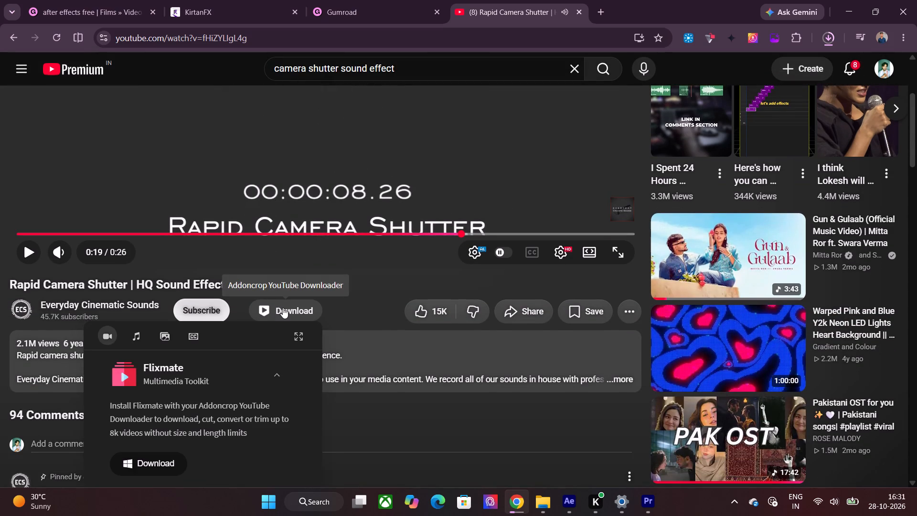
scroll(280, 308, down, 3)
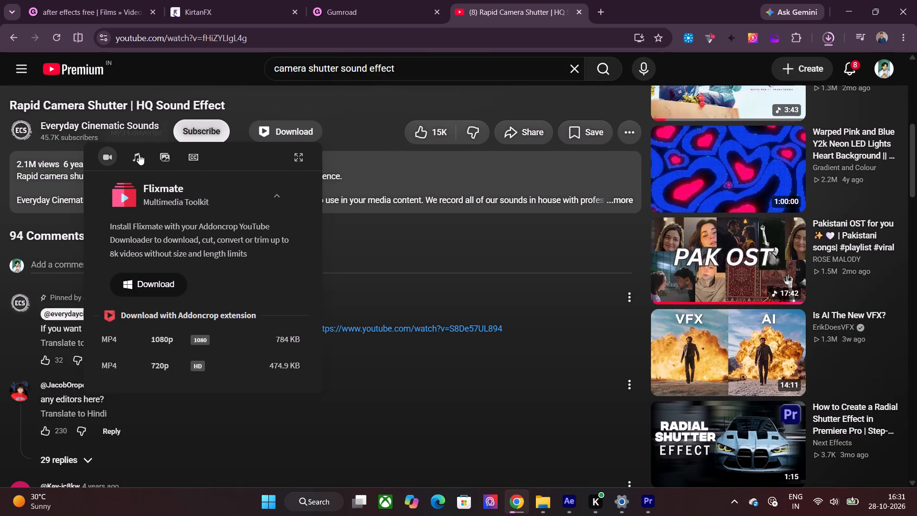
click(139, 154)
scroll(232, 269, down, 3)
scroll(258, 305, down, 1)
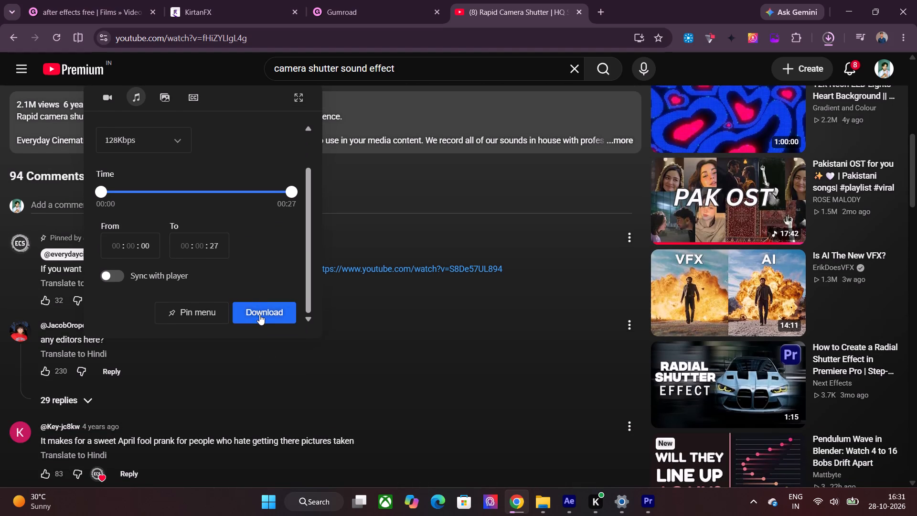
click(259, 314)
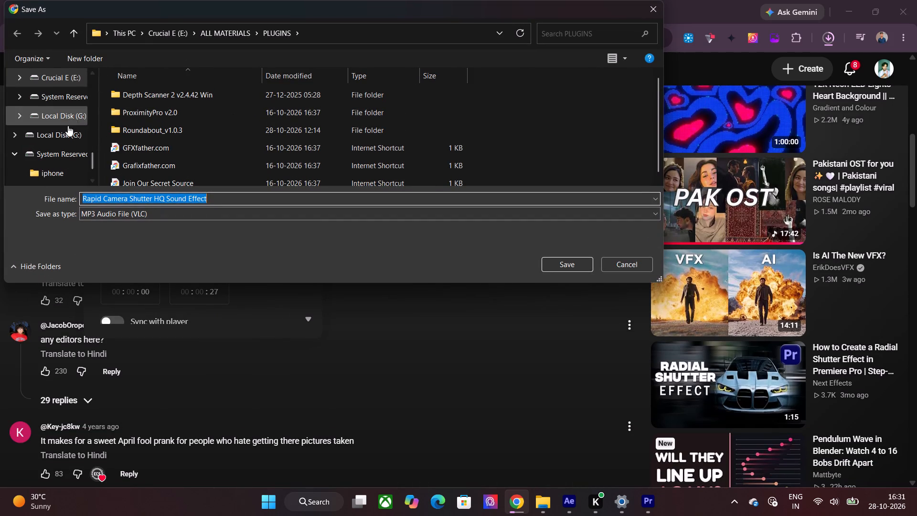
Save the "Rapid Camera Shutter HQ Sound Effect" MP3 in the Innent > OCTOBER > venus folder on Local Disk (G:).
scroll(64, 126, down, 2)
click(68, 92)
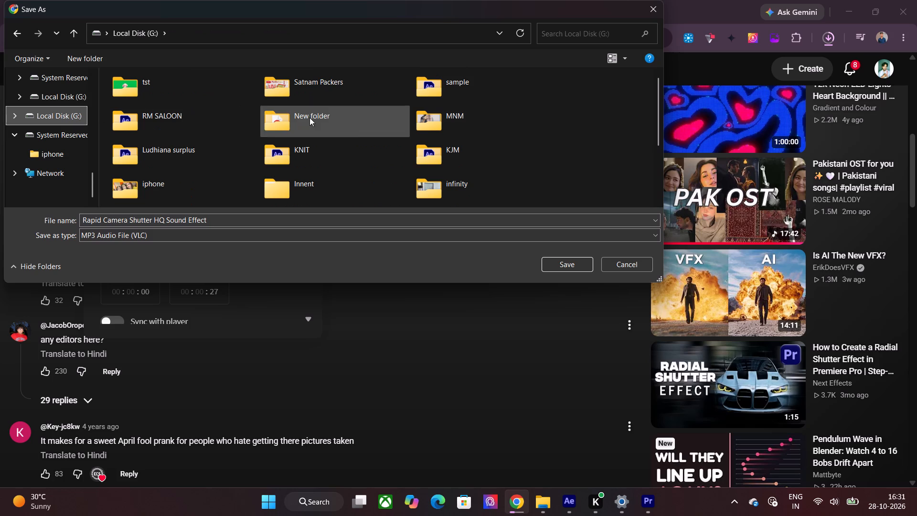
scroll(425, 150, down, 1)
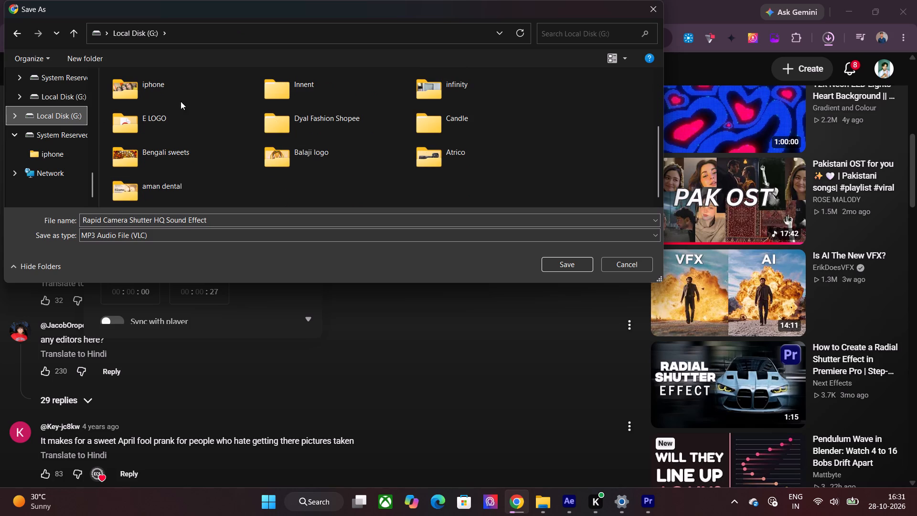
double_click(296, 90)
scroll(152, 142, down, 1)
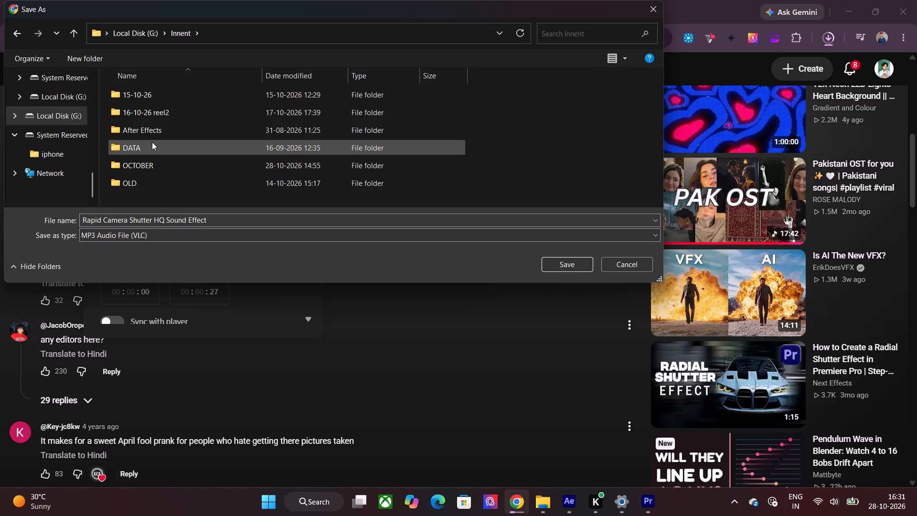
double_click(175, 167)
scroll(422, 145, down, 2)
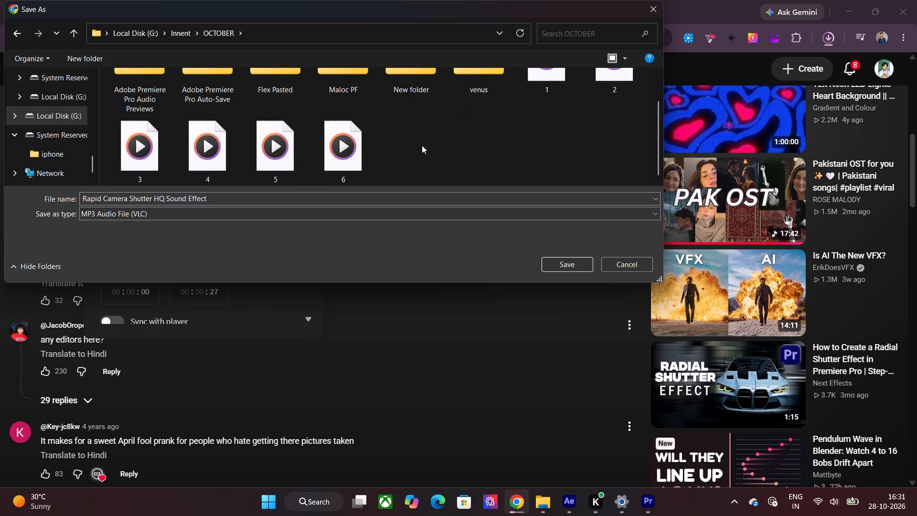
scroll(422, 150, up, 1)
double_click(463, 117)
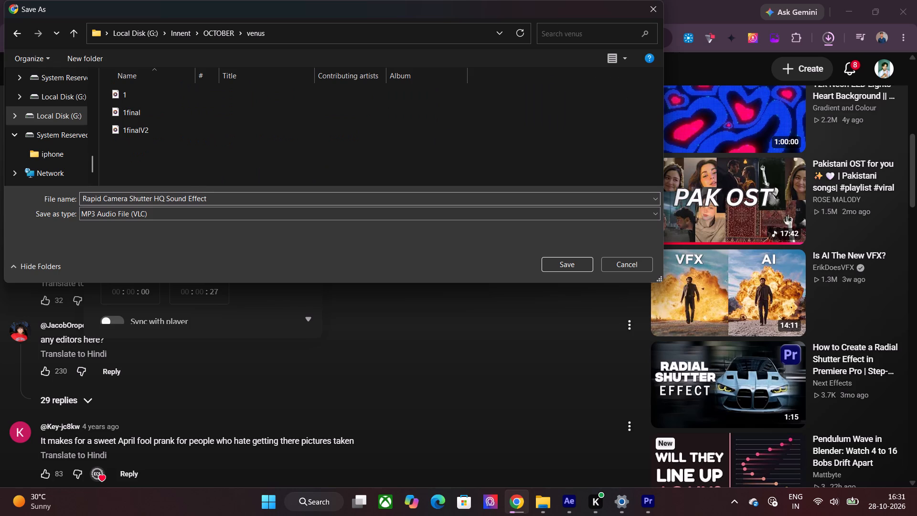
click(576, 268)
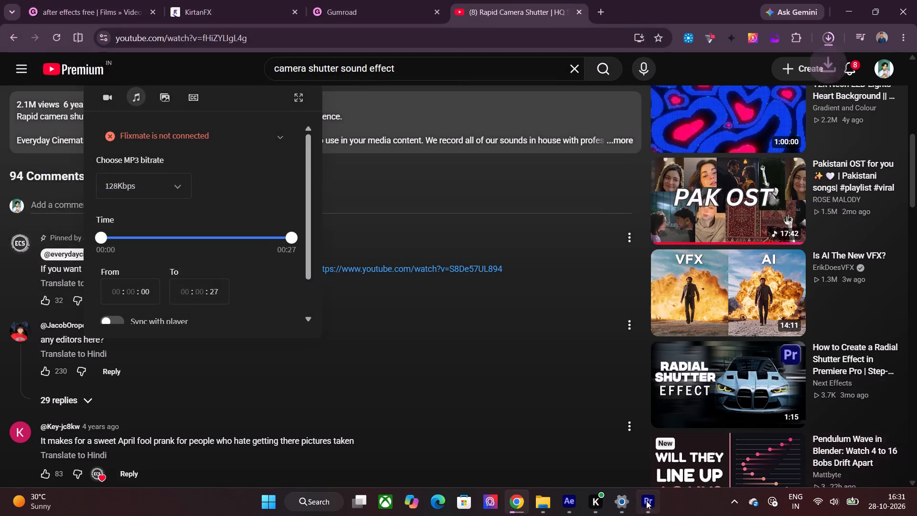
Switch to Premiere Pro and import the "Rapid Camera Shutter HQ Sound Effect" MP3 from Local Disk (G:) > Innent > OCTOBER > venus.
click(646, 501)
double_click(195, 177)
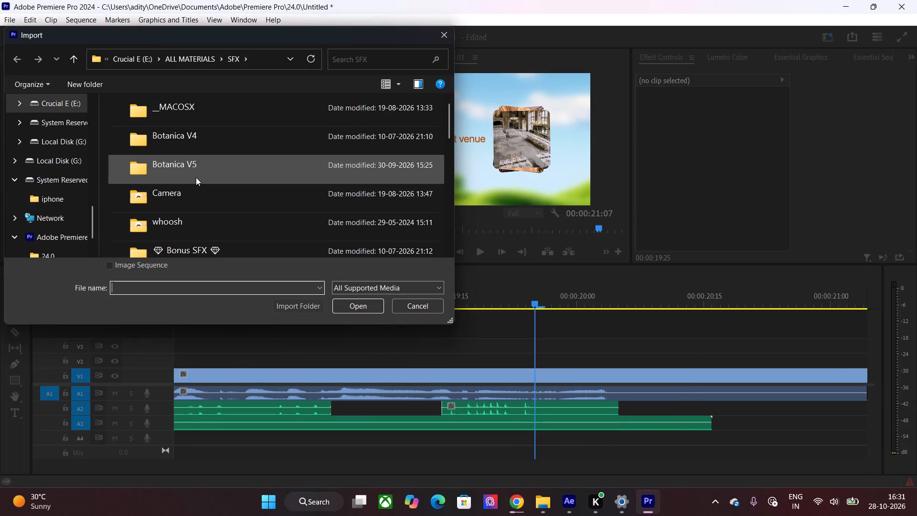
click(56, 185)
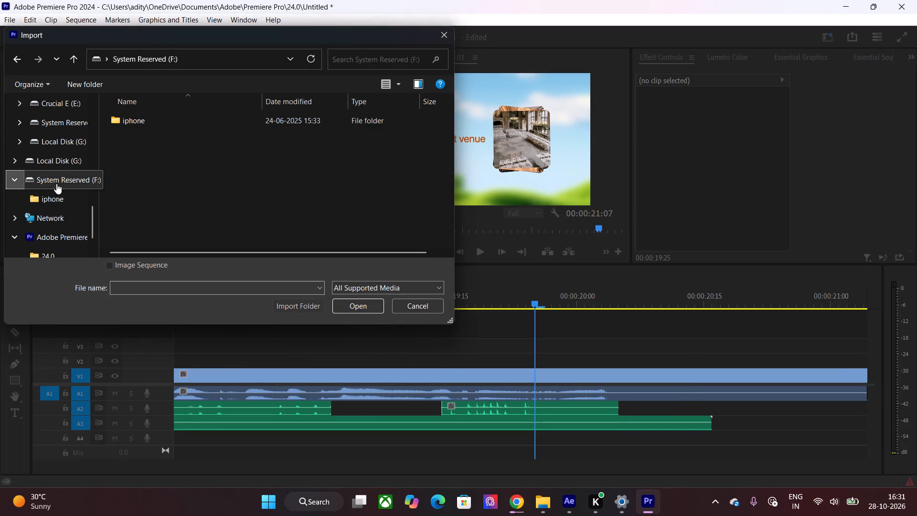
click(72, 159)
scroll(260, 166, down, 1)
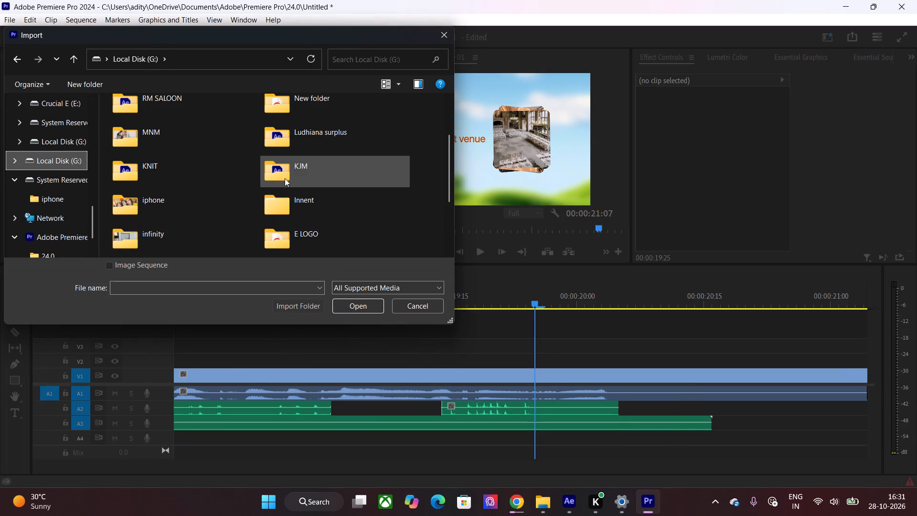
double_click(315, 199)
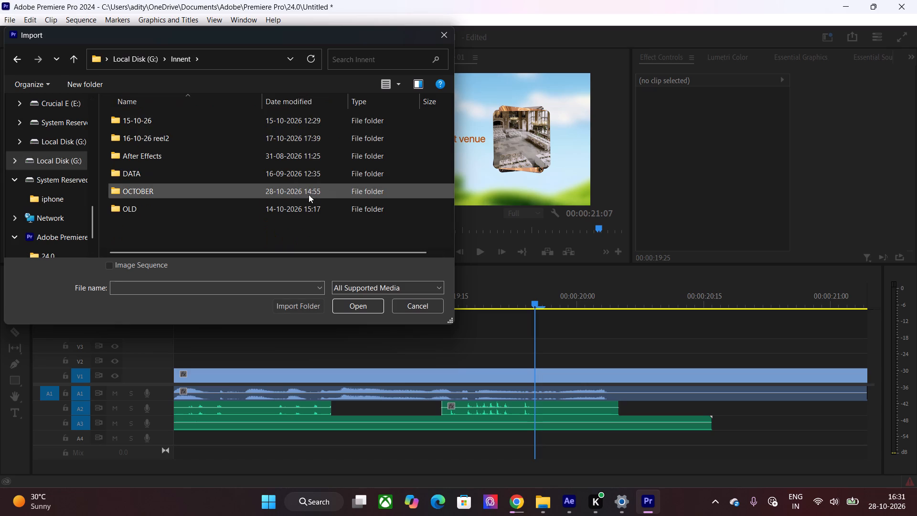
double_click(155, 193)
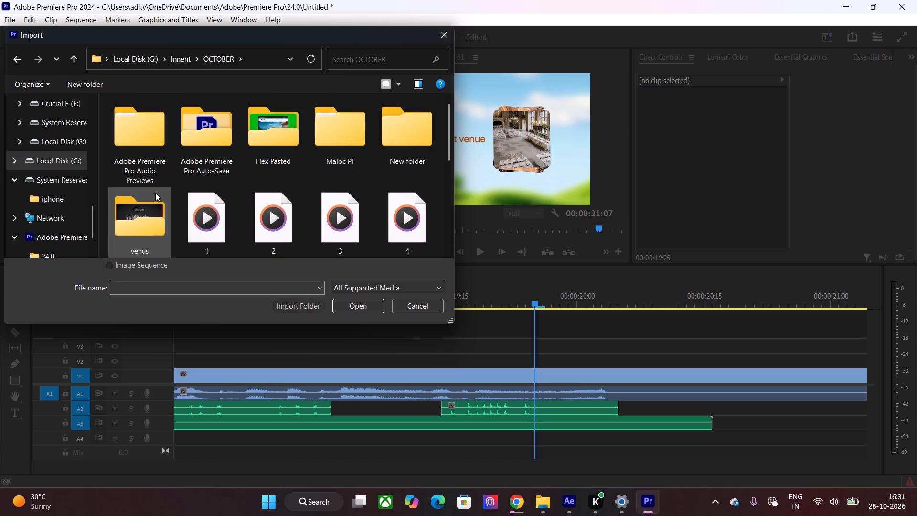
scroll(244, 197, down, 1)
double_click(137, 212)
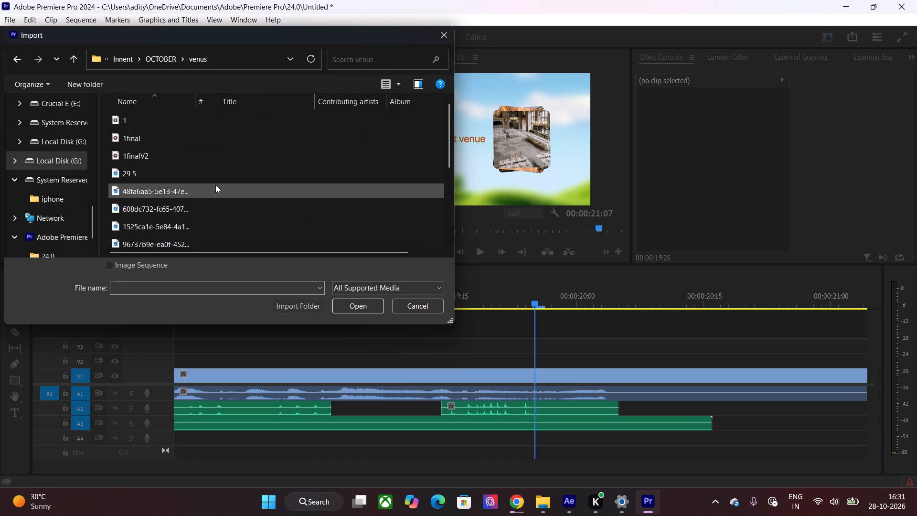
scroll(218, 182, down, 5)
double_click(167, 216)
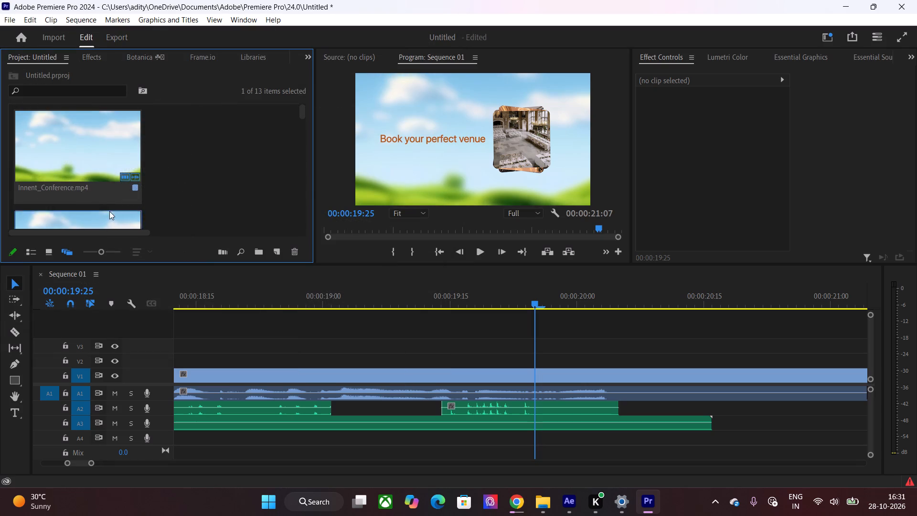
Place the Rapid Camera Shutter sound on audio track A4, starting at about 14 seconds in Sequence 01.
scroll(180, 152, down, 7)
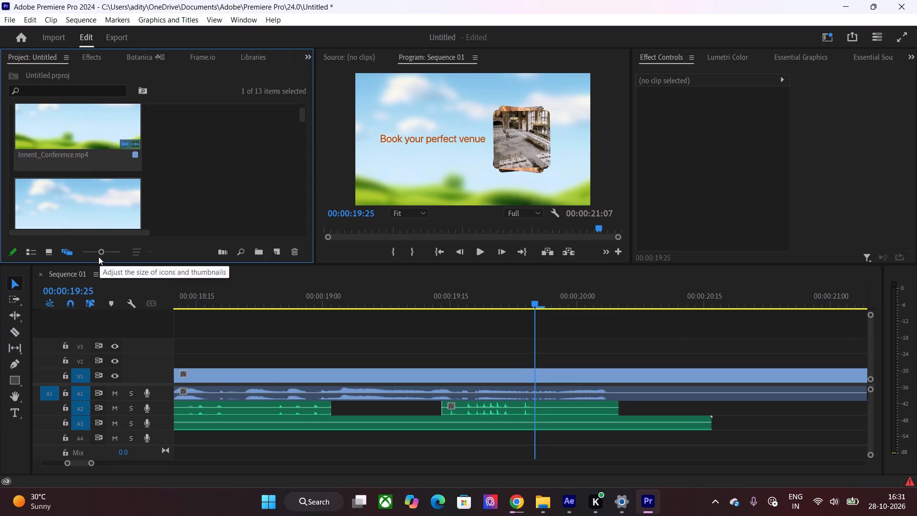
drag(98, 257, 73, 257)
drag(33, 198, 340, 442)
drag(610, 441, 466, 441)
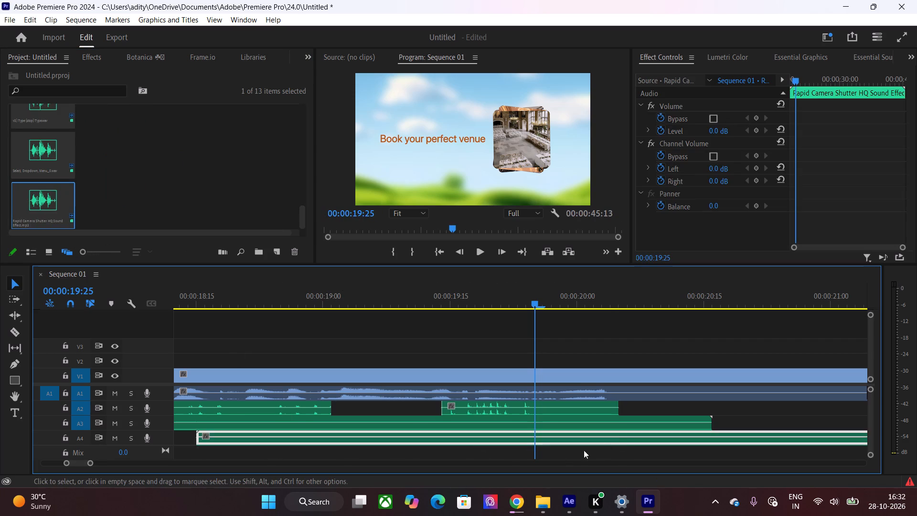
drag(630, 439, 396, 439)
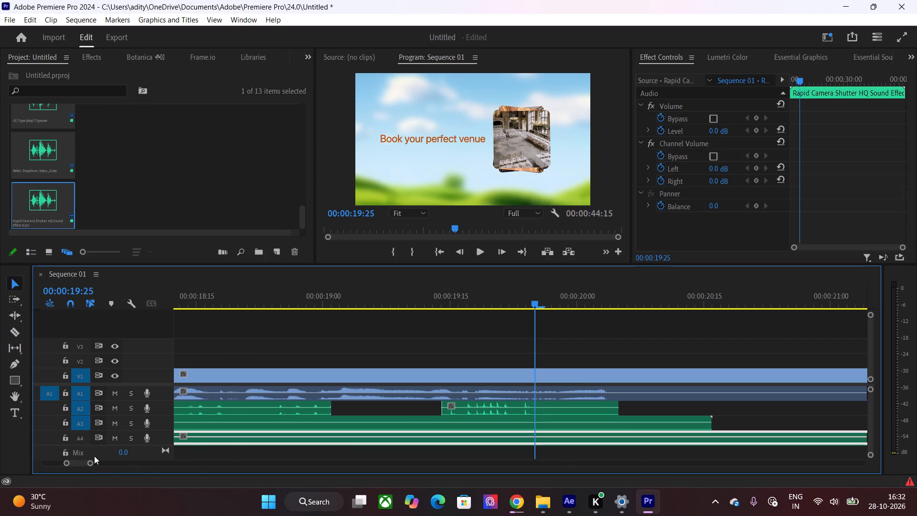
drag(89, 461, 171, 468)
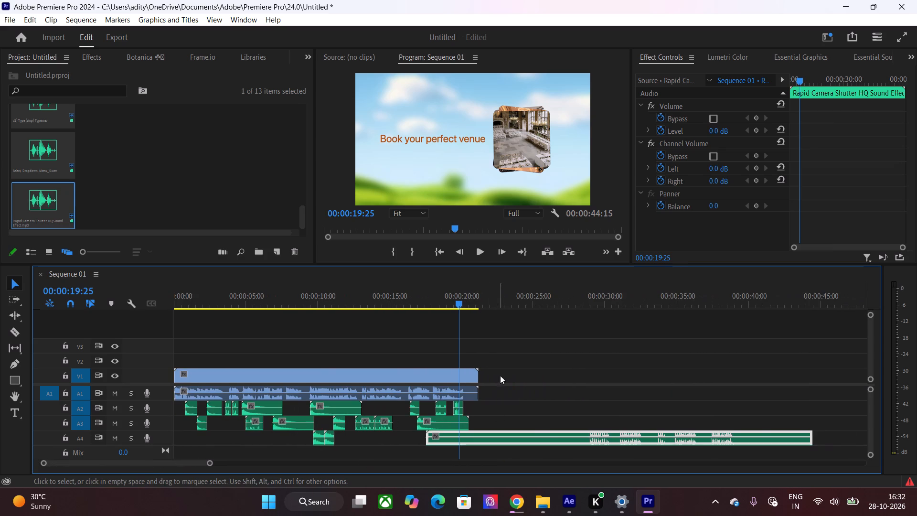
drag(559, 439, 510, 442)
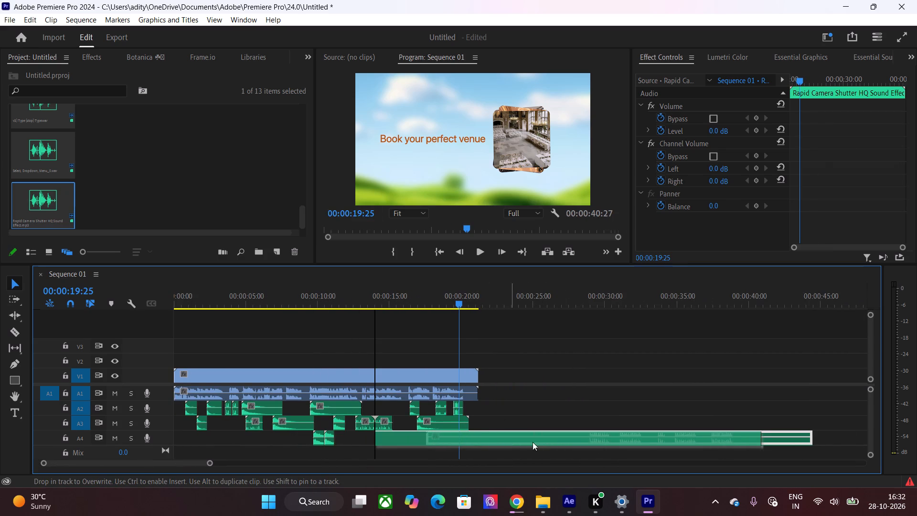
Split the camera shutter clip at 00:00:25:01 and delete the silent part before the cut.
drag(516, 304, 535, 304)
key(ctrl+k)
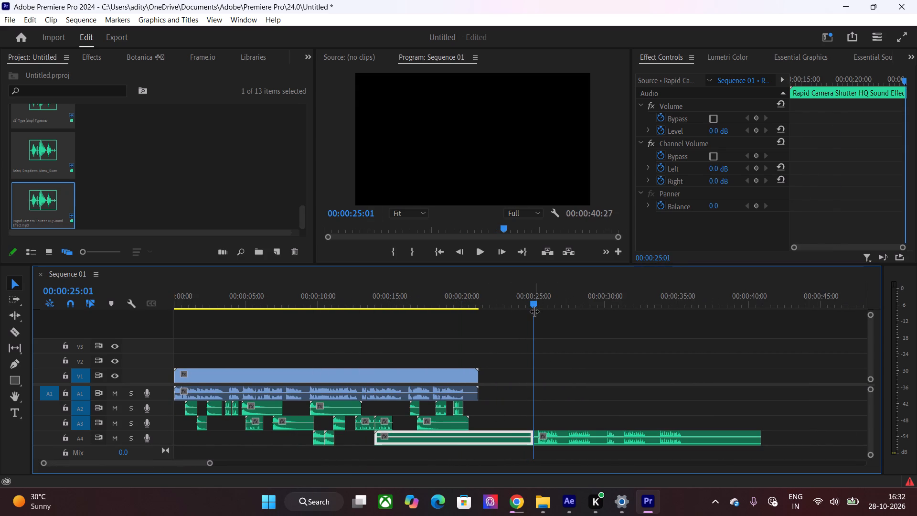
key(Delete)
Move the remaining camera shutter clip on A4 to start at 00:00:19:14, where the venue images begin changing.
drag(453, 301, 436, 304)
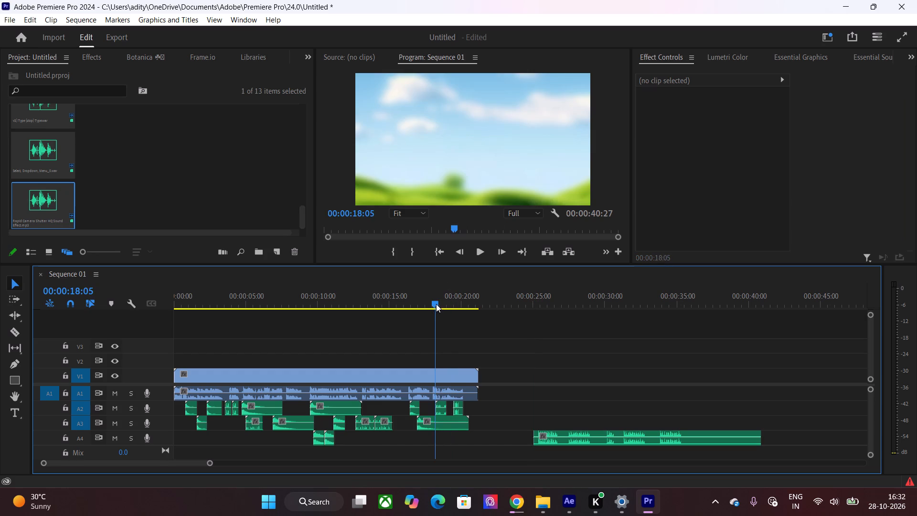
drag(436, 304, 455, 307)
click(559, 443)
drag(566, 440, 497, 440)
drag(551, 436, 472, 436)
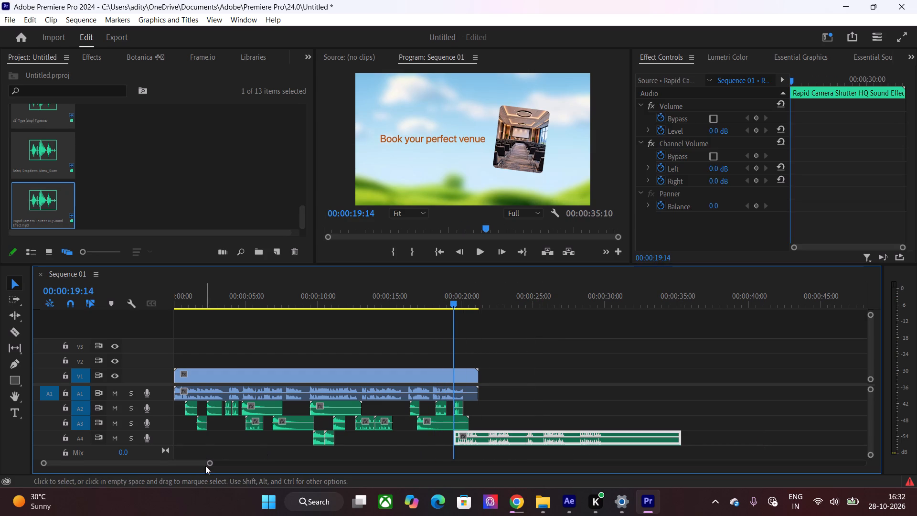
Trim 10 frames off the shutter clip's start, shift it back to 00:00:19:14 and play it against the venue images.
click(205, 466)
drag(210, 464, 140, 464)
drag(520, 434, 590, 439)
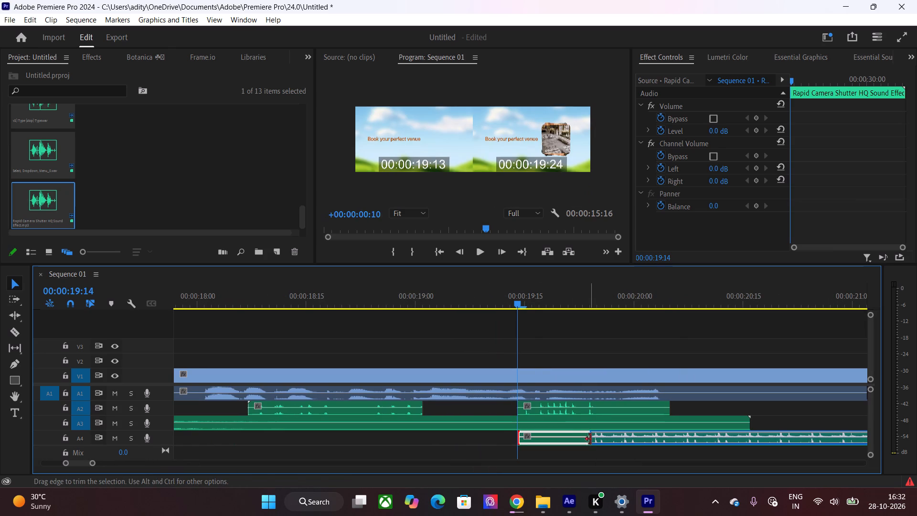
drag(590, 439, 589, 435)
drag(617, 434, 555, 436)
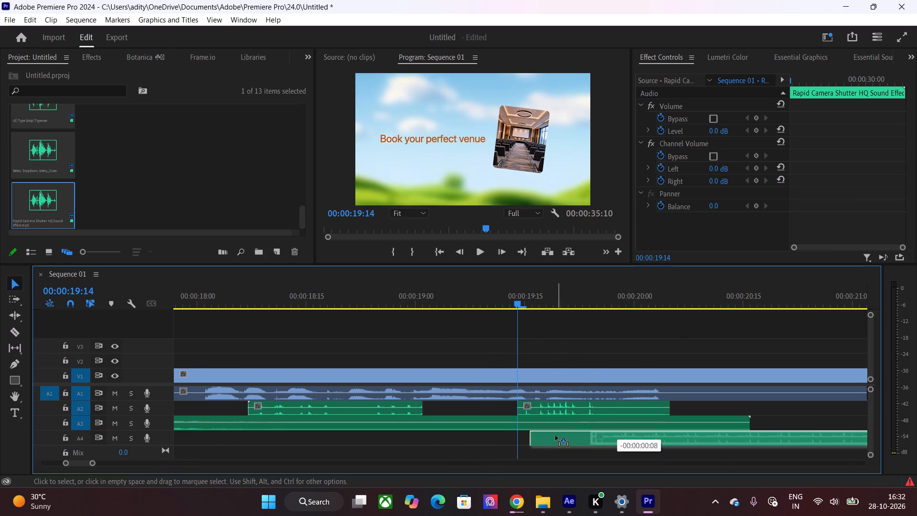
drag(555, 436, 541, 436)
key(space)
text(v)
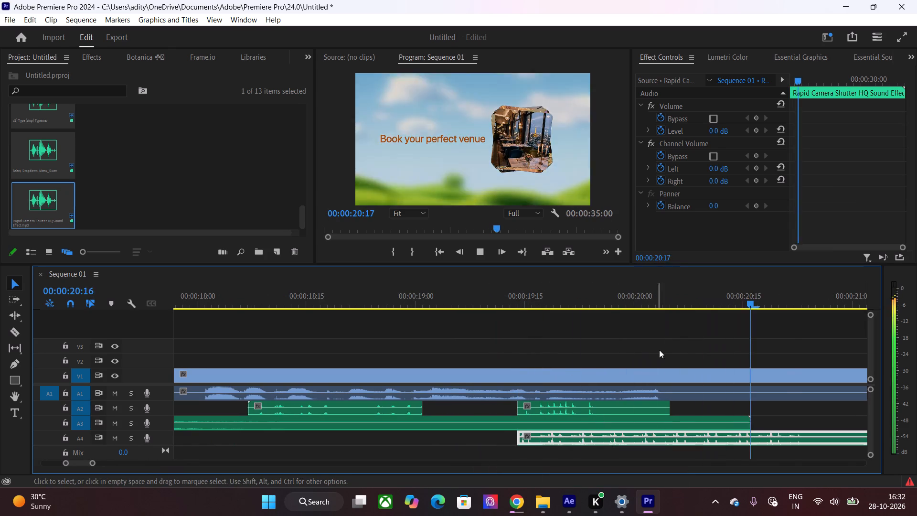
Park the playhead at 00:00:20:16, where the A3 sound ends, with the camera shutter clip on A4 selected.
drag(266, 288, 366, 377)
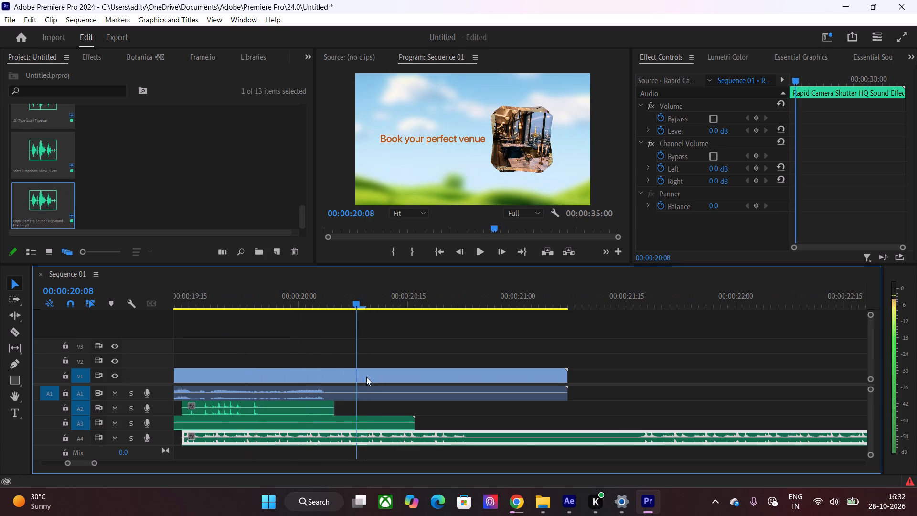
drag(366, 377, 415, 395)
click(429, 436)
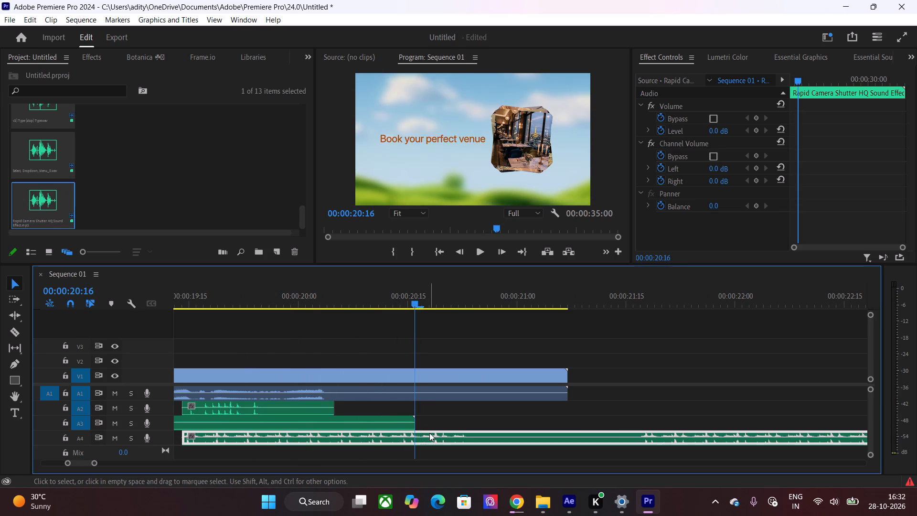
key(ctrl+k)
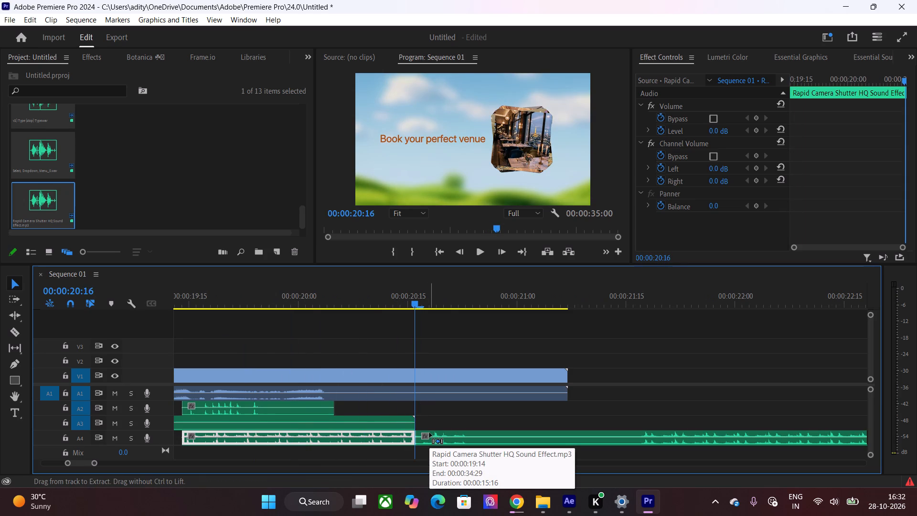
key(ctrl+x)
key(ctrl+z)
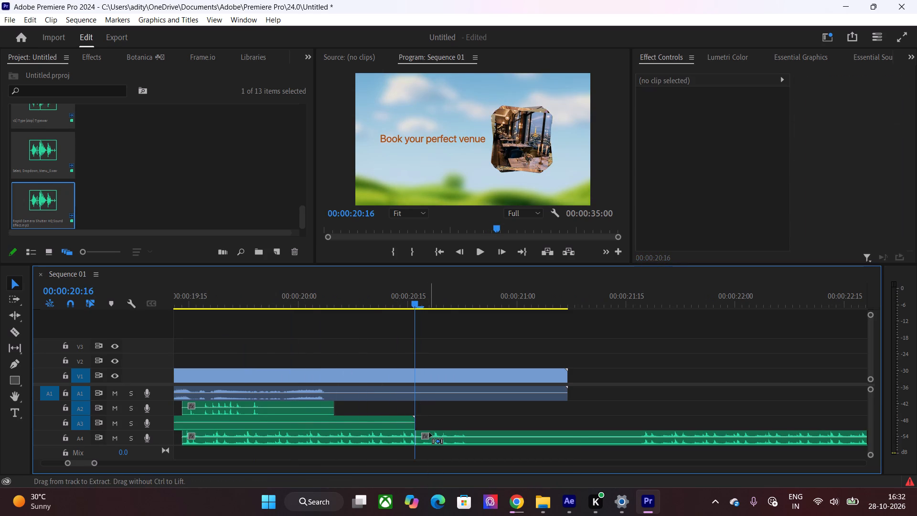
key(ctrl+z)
Split the camera shutter clip on A4 at 00:00:20:16 and cut away the part after the split.
key(ctrl+x)
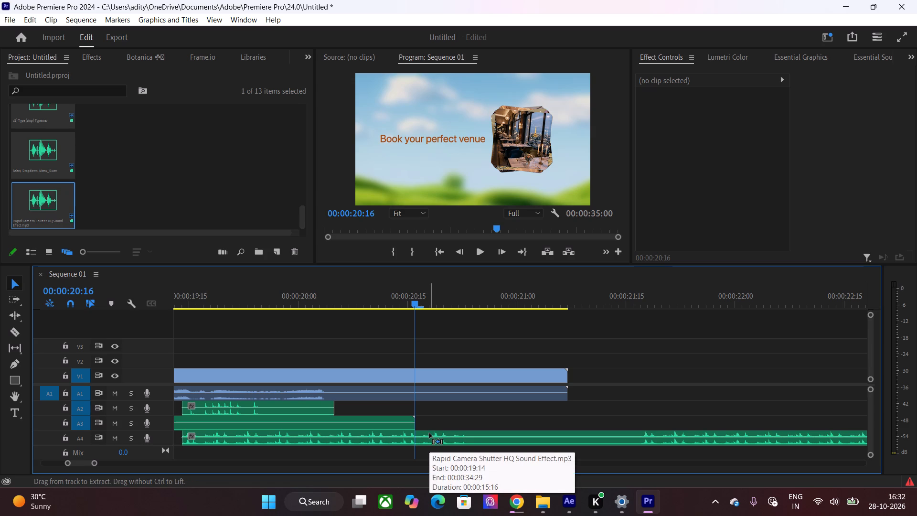
key(ctrl+c)
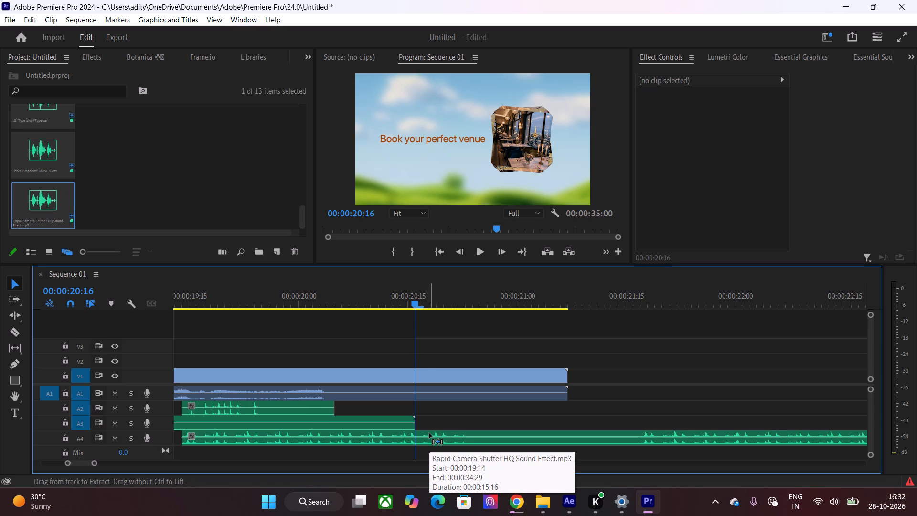
key(ctrl+k)
click(429, 433)
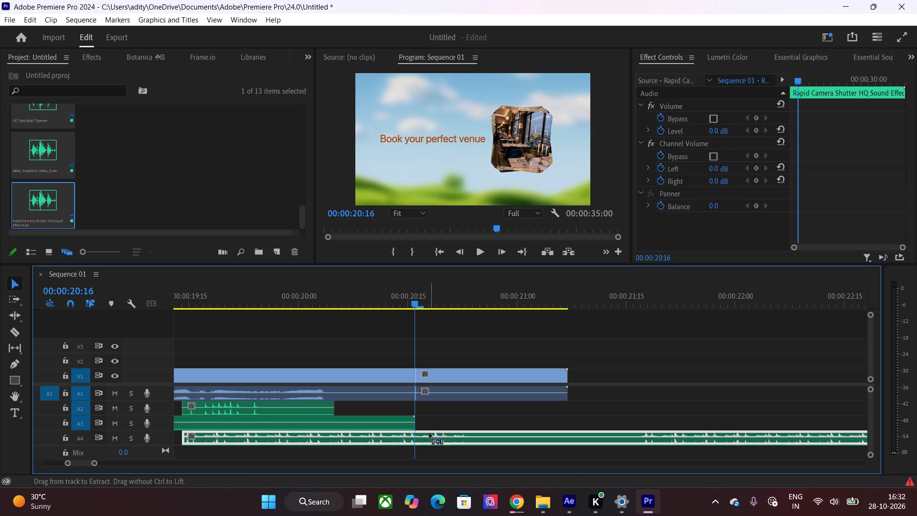
key(ctrl+x)
key(ctrl+z)
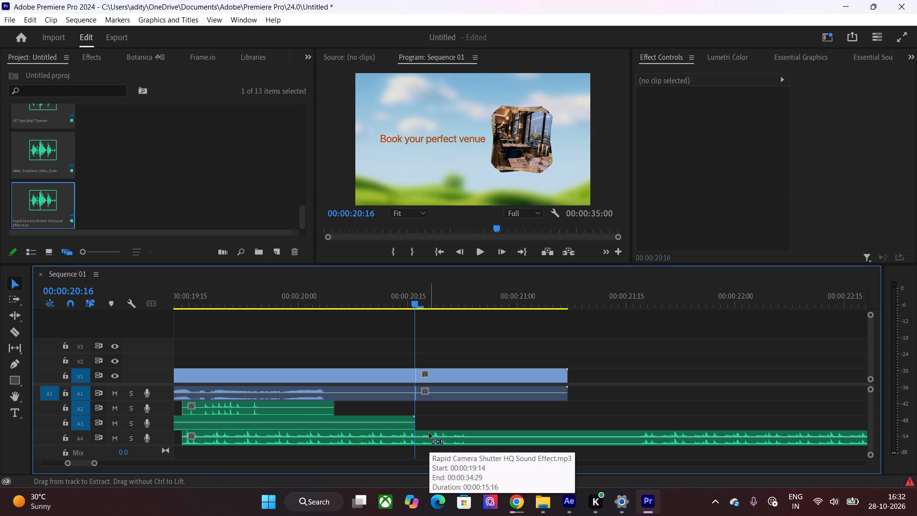
key(ctrl+k)
click(433, 435)
key(ctrl+k)
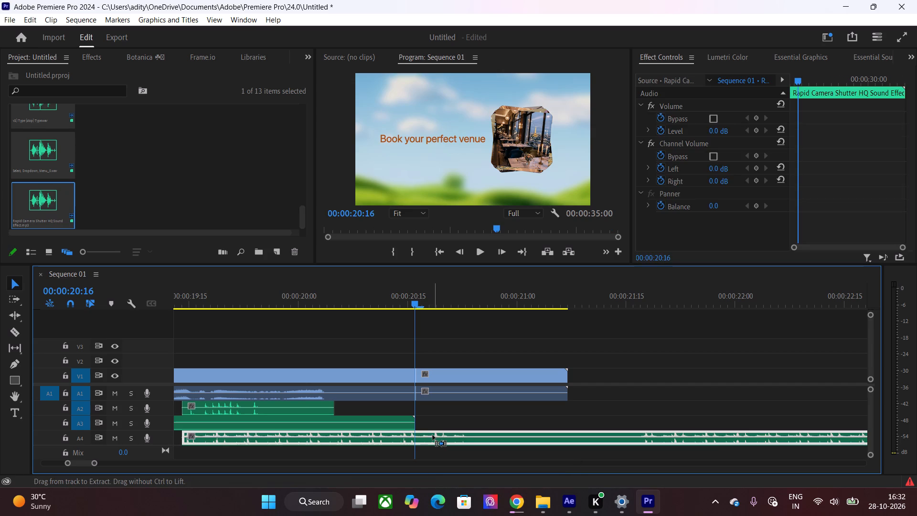
click(475, 441)
key(ctrl+x)
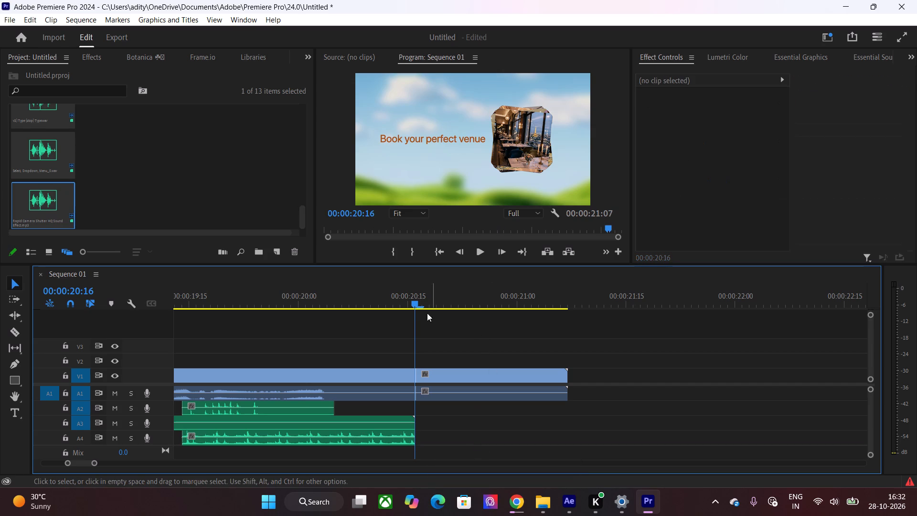
Scrub back through Sequence 01 and play it to check the sound effects against the picture.
drag(415, 305, 456, 324)
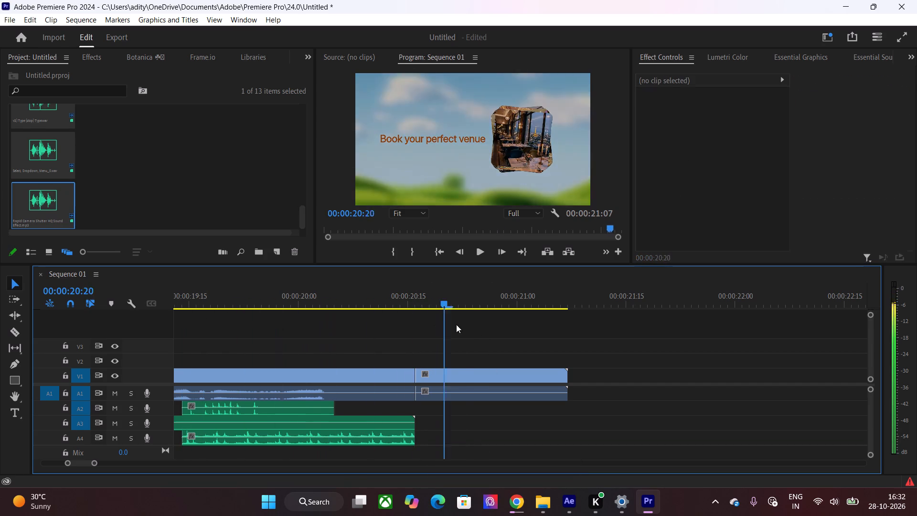
drag(456, 324, 189, 346)
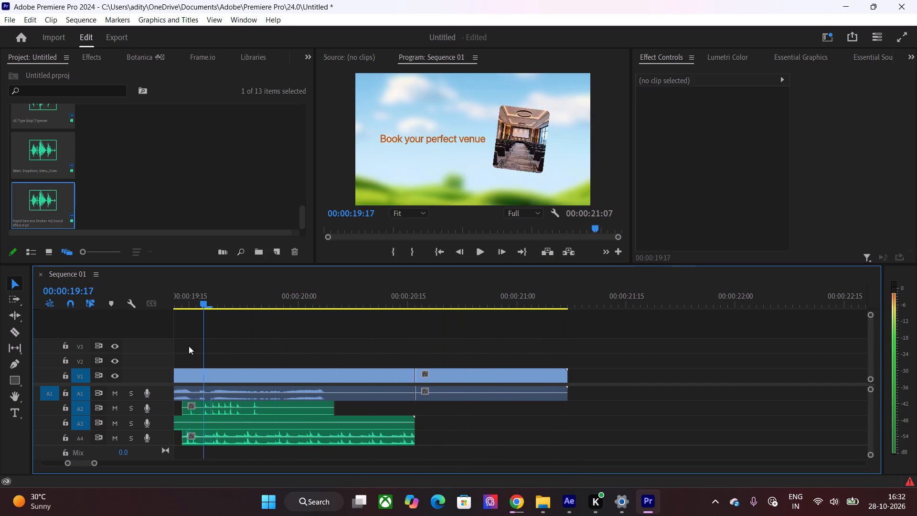
drag(189, 346, 0, 407)
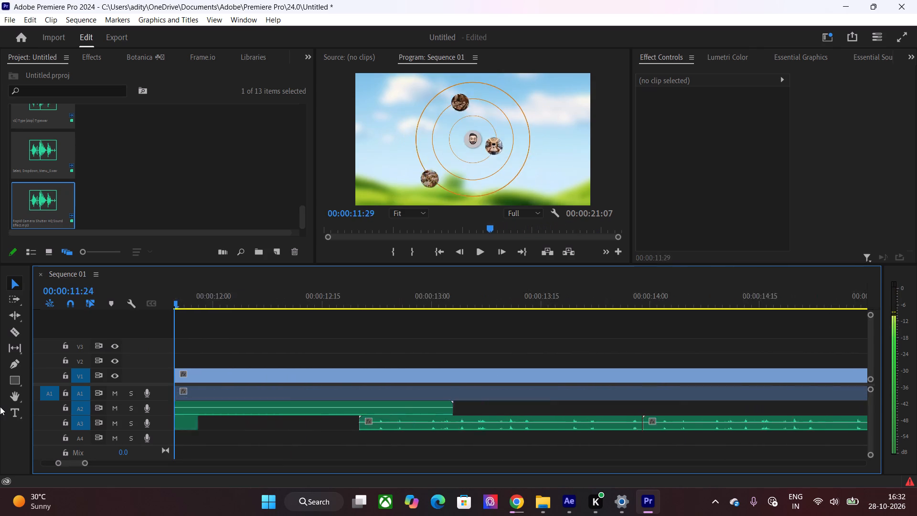
drag(0, 407, 0, 407)
key(space)
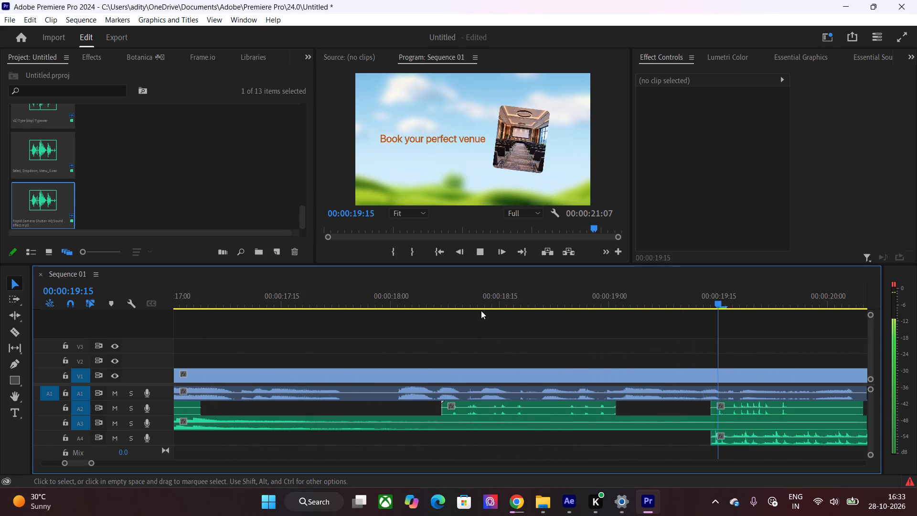
drag(292, 296, 310, 299)
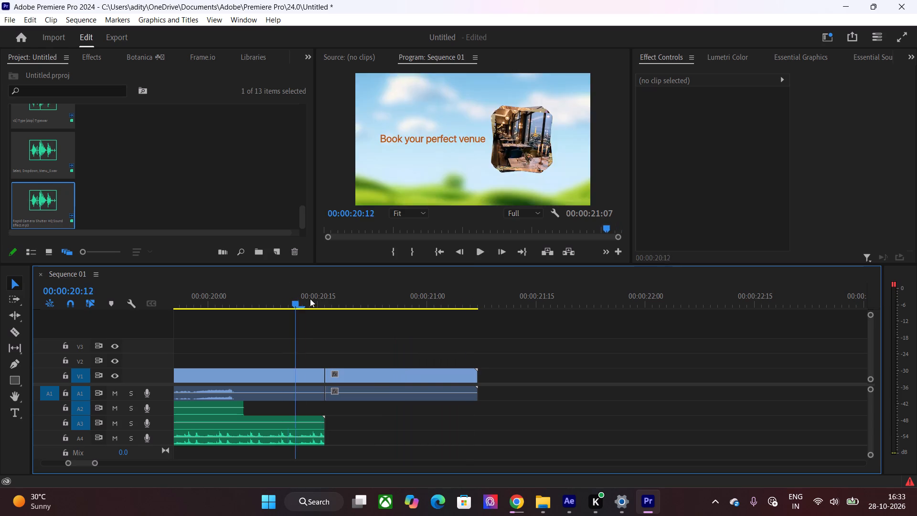
Return the playhead to the start of Sequence 01 and browse the Botanica V5 sound effects from the top of the library.
drag(310, 299, 0, 350)
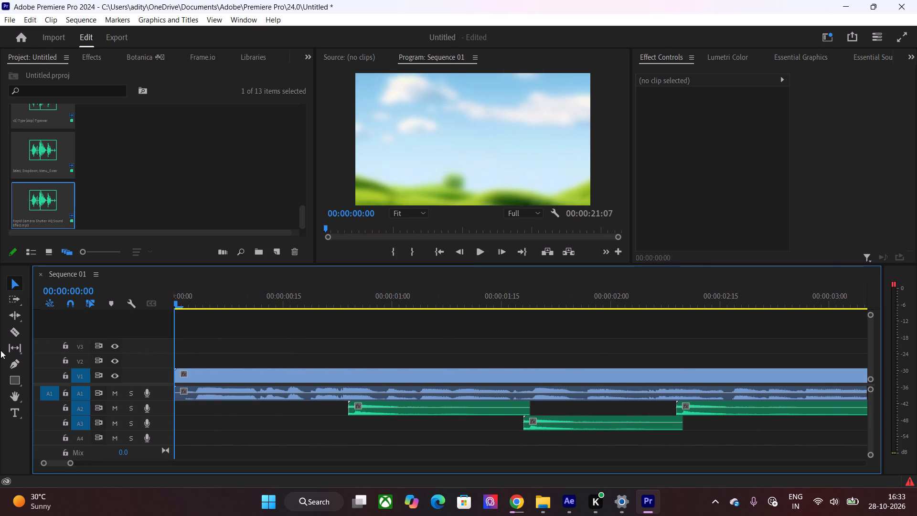
click(126, 57)
scroll(155, 100, up, 9)
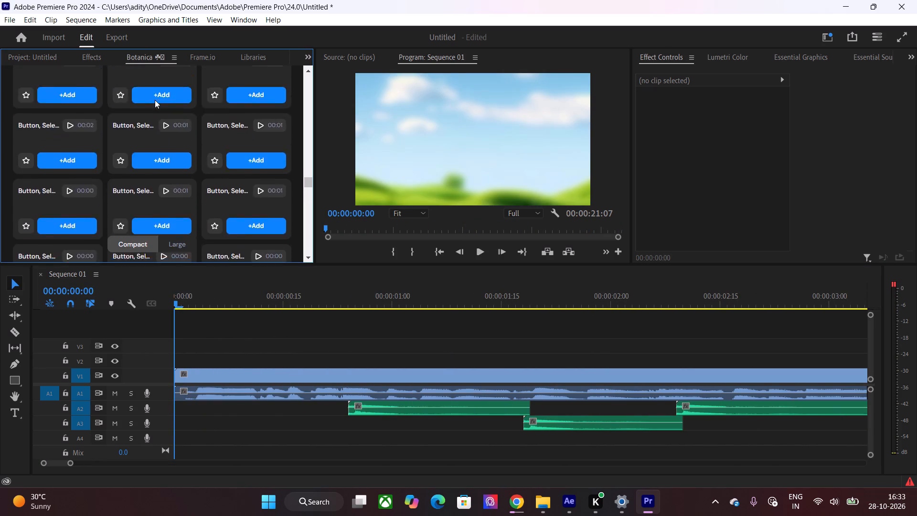
scroll(155, 100, up, 15)
scroll(155, 100, up, 18)
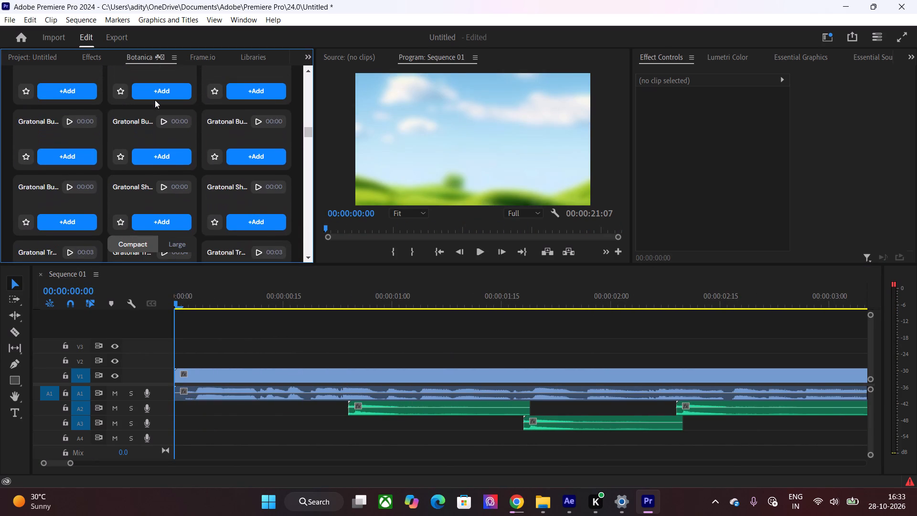
drag(310, 128, 302, 66)
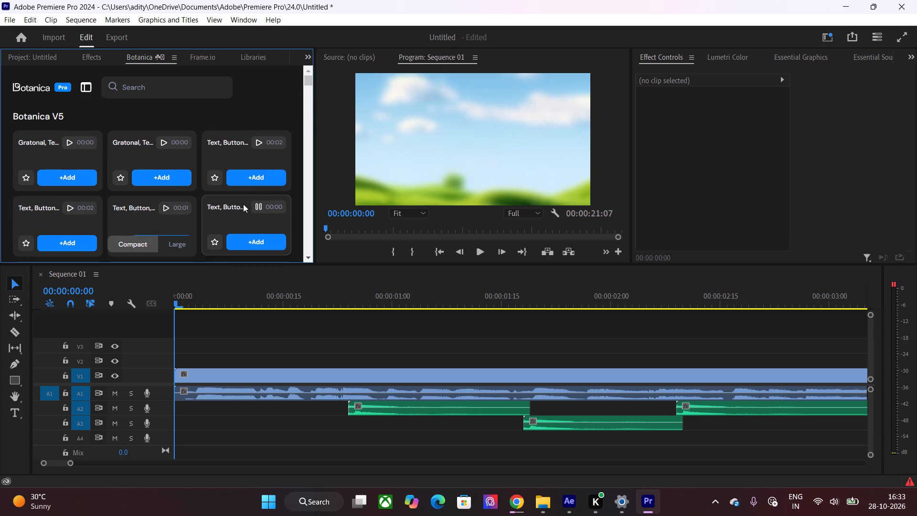
Lower the system volume and preview more of the Text, Button sounds in Botanica V5.
click(849, 508)
drag(803, 431, 794, 432)
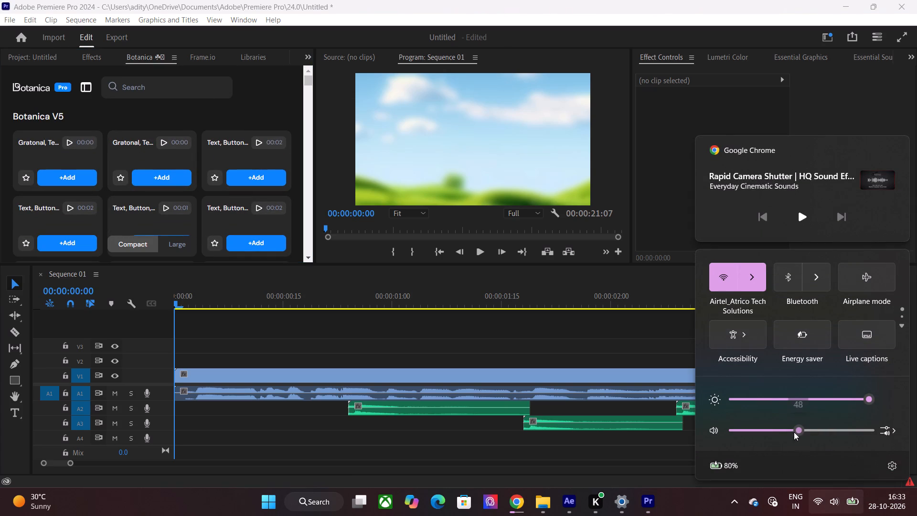
drag(794, 432, 787, 434)
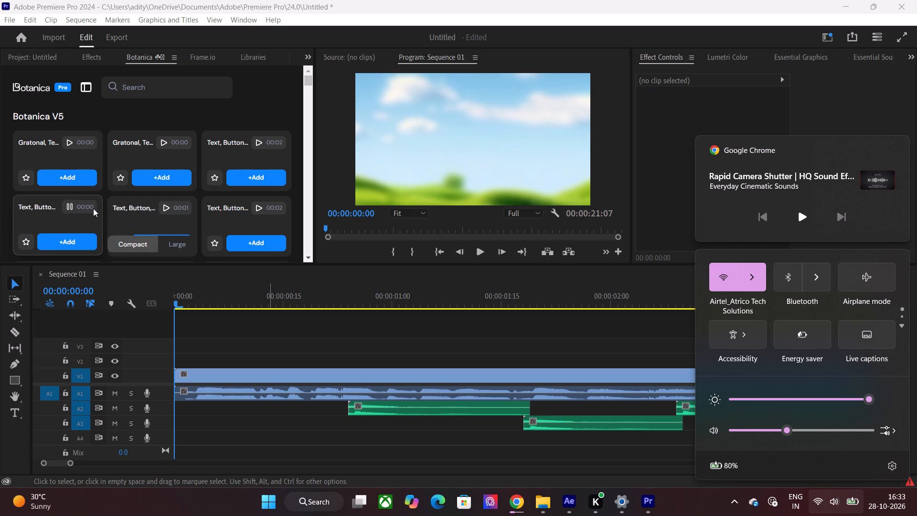
scroll(75, 206, down, 2)
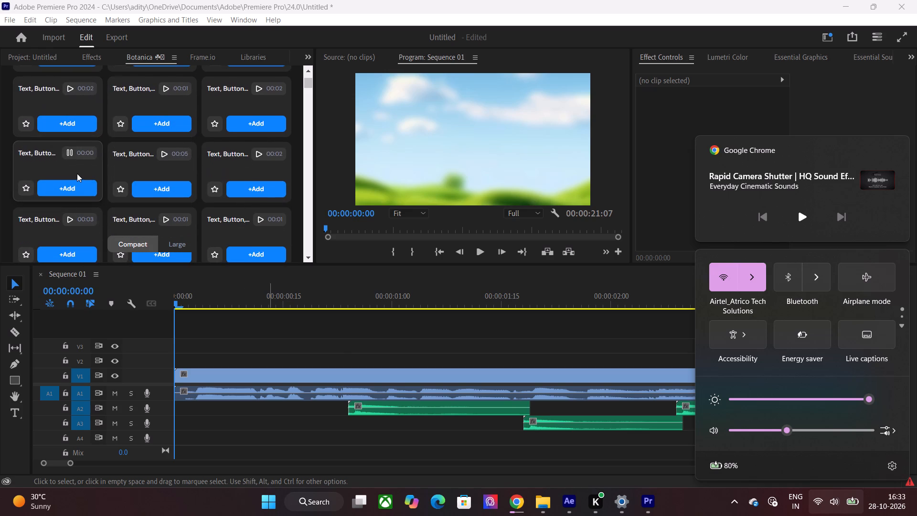
Play Sequence 01 from the start, scrub back to 00:00:04:27 and delete the Correct, Approve, Button (1).wav clip on A2.
click(313, 431)
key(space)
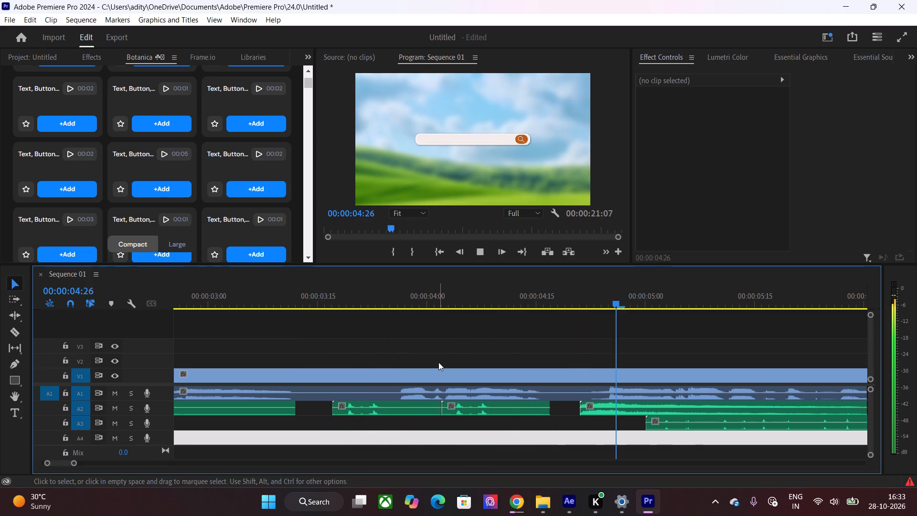
drag(289, 295, 165, 310)
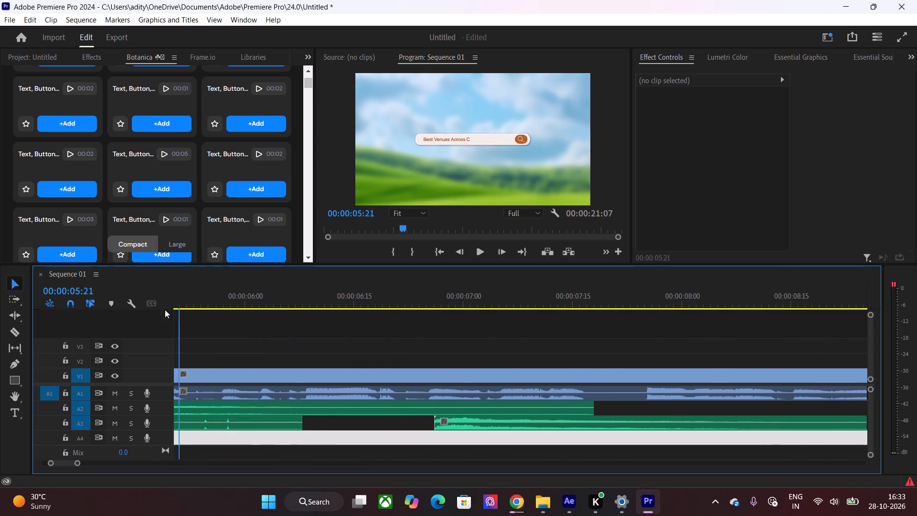
drag(165, 310, 421, 392)
click(425, 411)
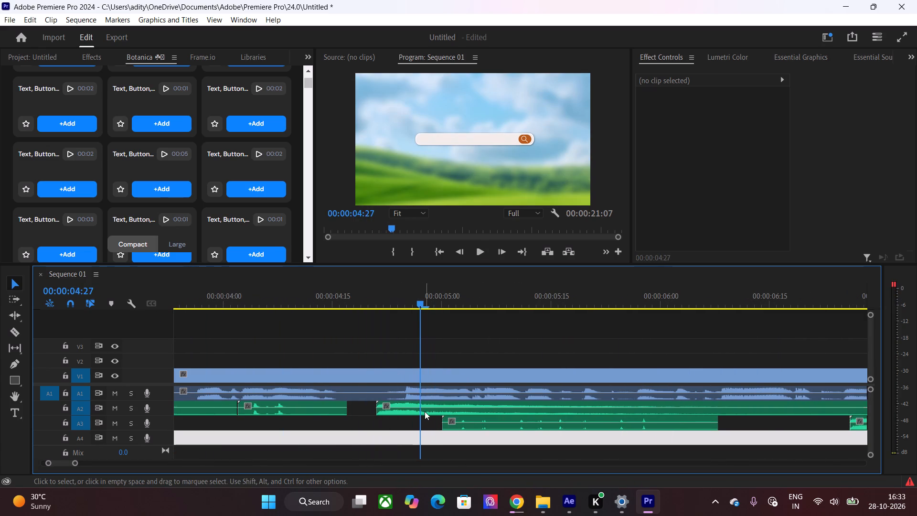
key(Delete)
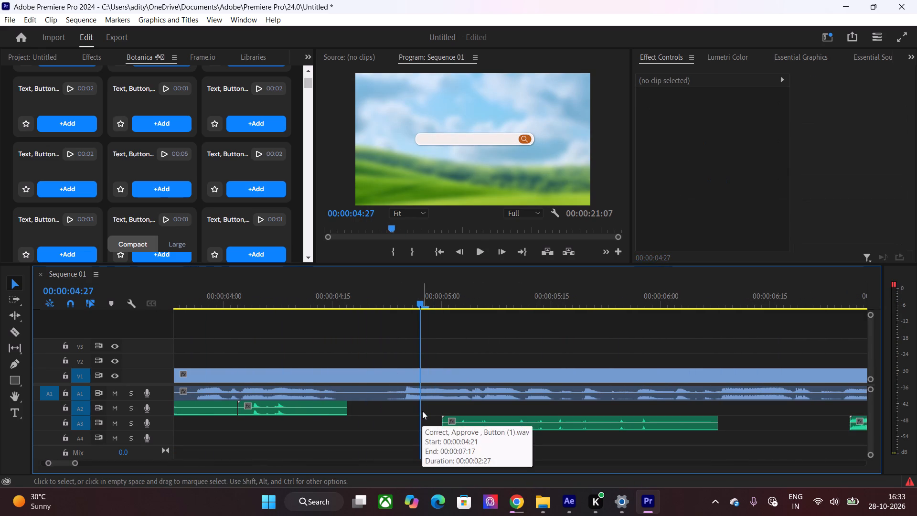
Find a Text, Button shimmer sound in Botanica for the search bar and add it on A2 at 00:00:04:27.
click(435, 409)
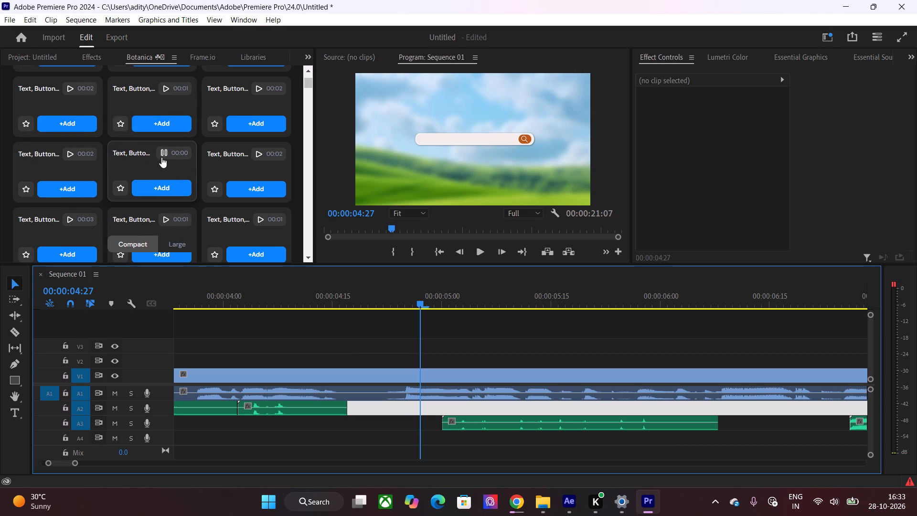
scroll(91, 205, down, 4)
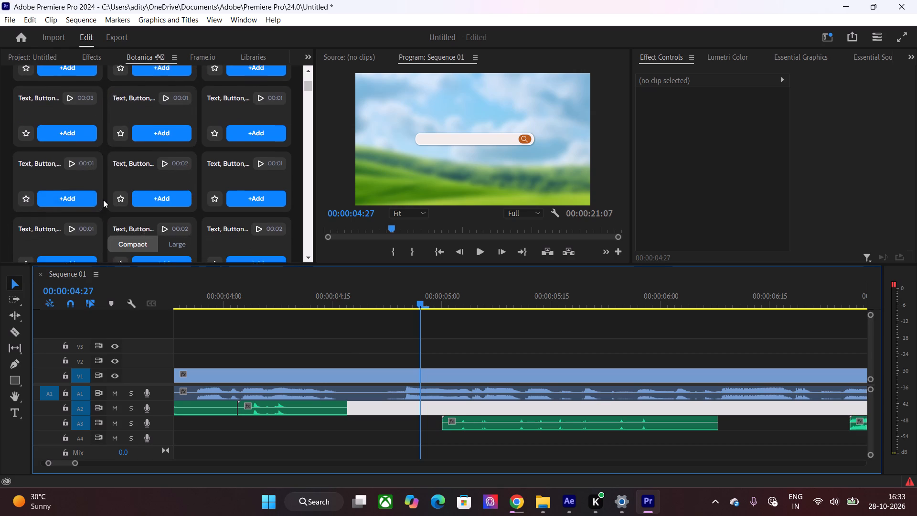
scroll(103, 200, down, 2)
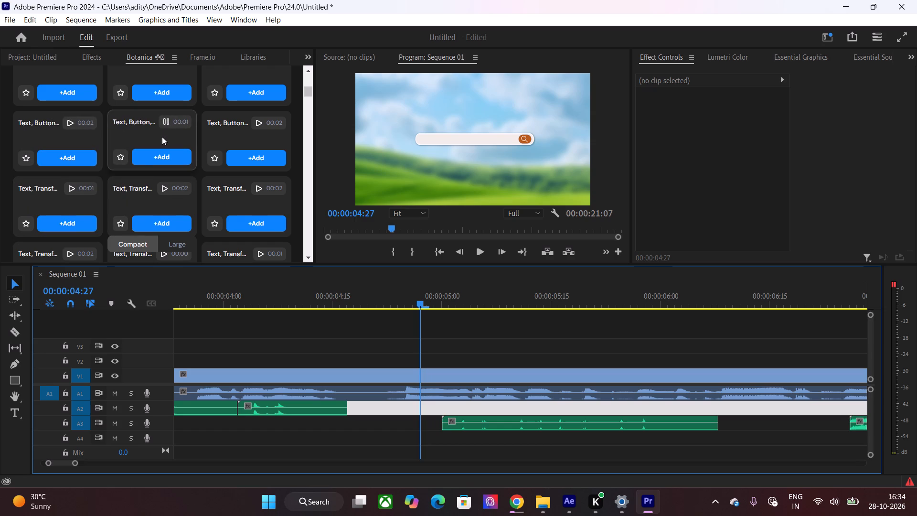
click(160, 158)
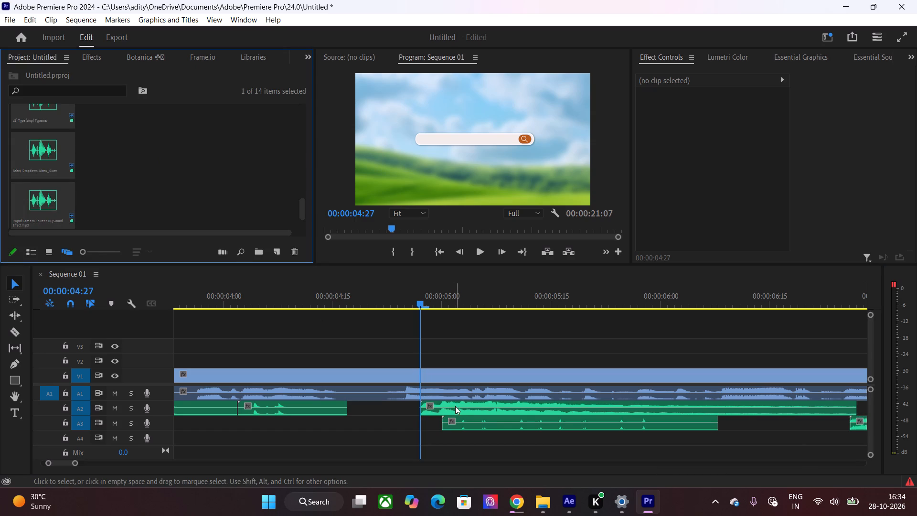
Shift the new shimmer clip on A2 earlier so it starts at about 00:00:04:22, as the search bar opens.
drag(392, 308, 392, 315)
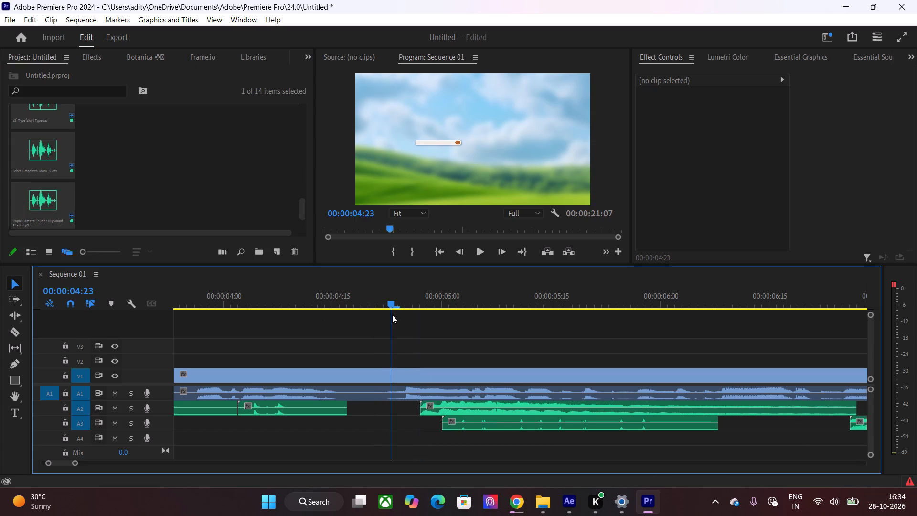
drag(392, 315, 384, 317)
drag(446, 410, 412, 410)
Play the search bar section repeatedly from about 00:00:04:22 to check the shimmer sound's timing against the picture.
key(space)
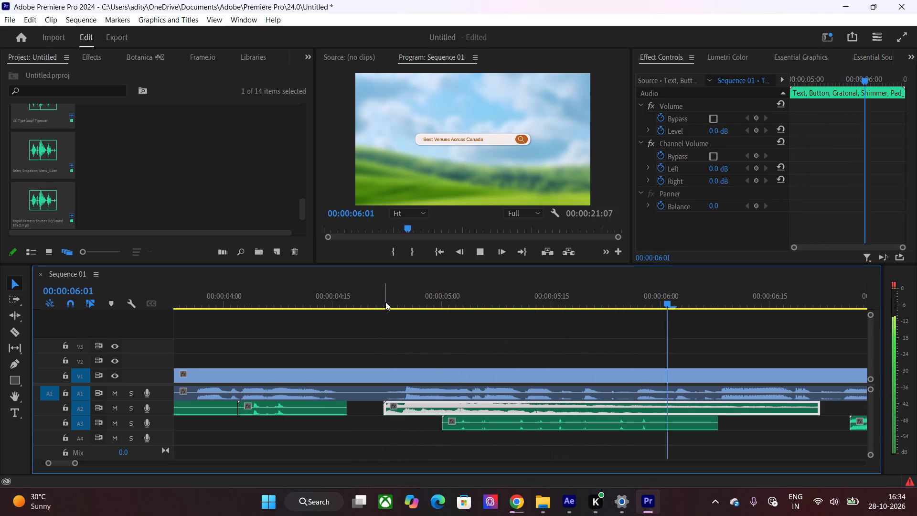
drag(384, 301, 372, 309)
key(space)
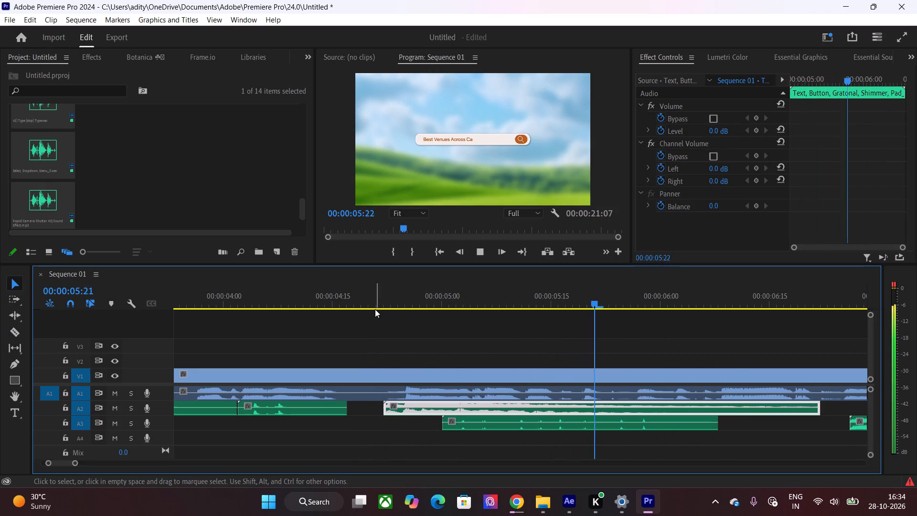
drag(377, 298, 130, 324)
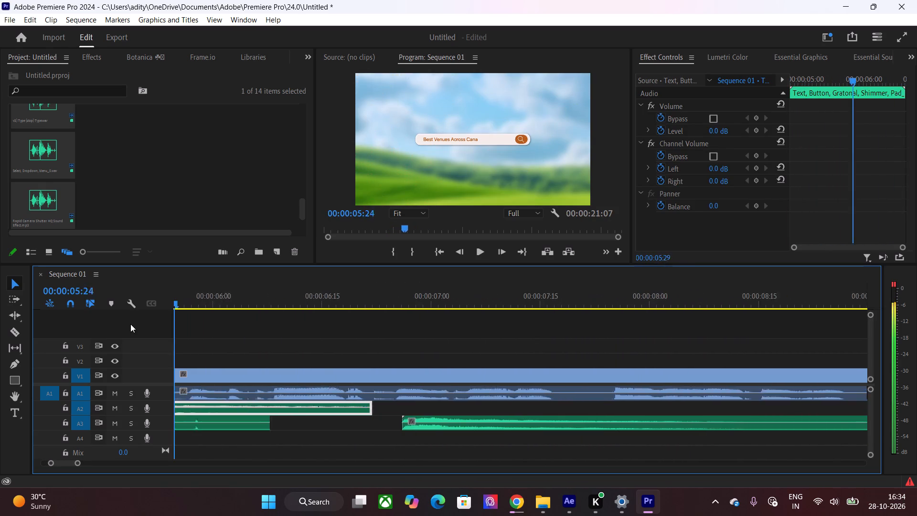
drag(130, 324, 229, 349)
key(space)
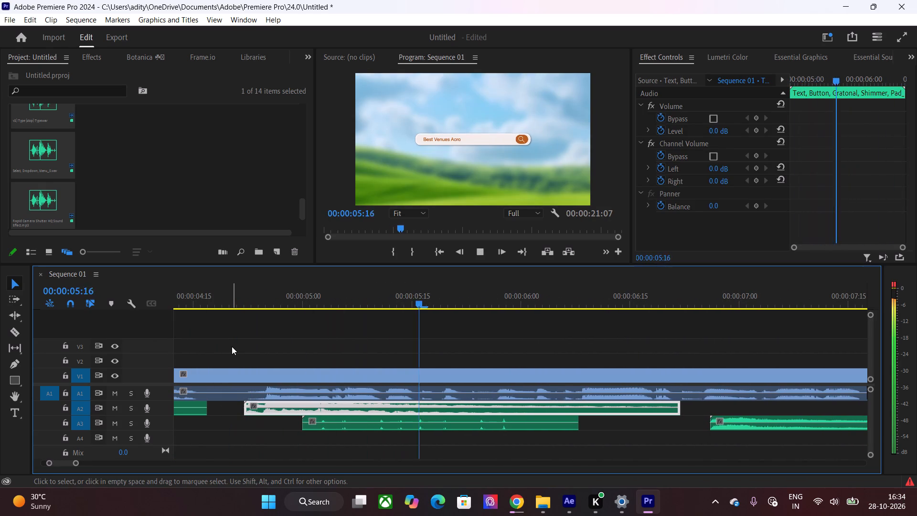
click(244, 298)
key(space)
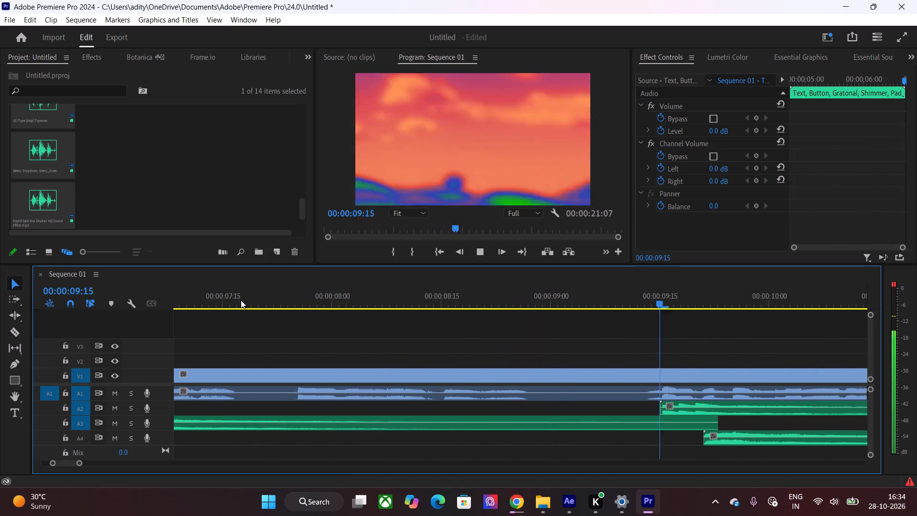
Replay and scrub the transition from the venue images into the avatar scene, stopping at 00:00:09:28.
drag(377, 300, 187, 335)
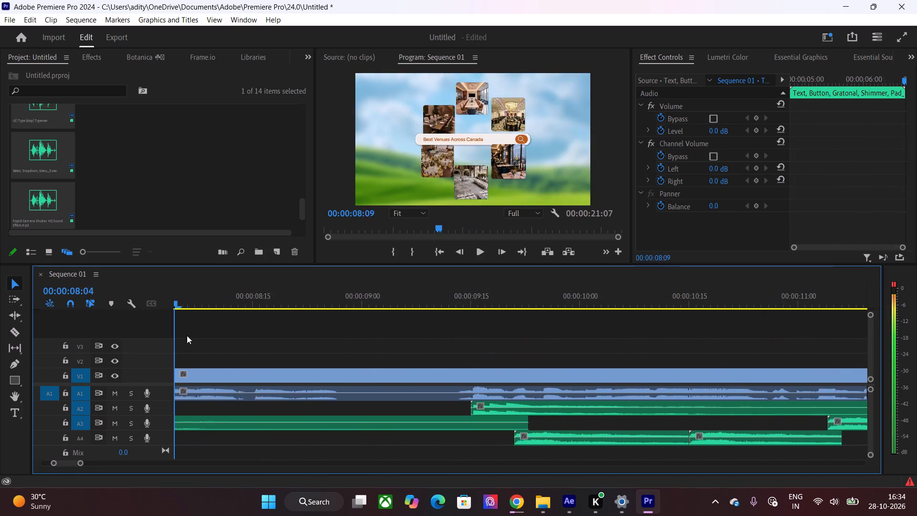
drag(187, 335, 502, 360)
key(space)
drag(492, 290, 490, 290)
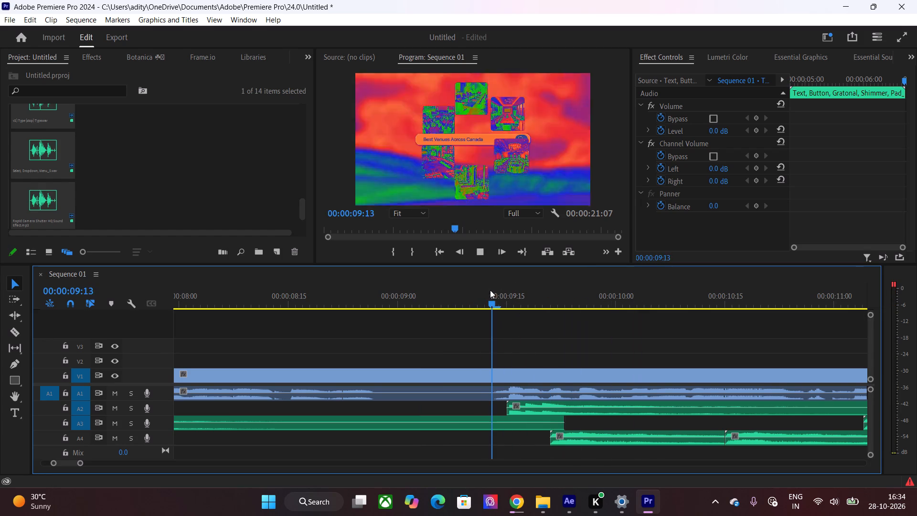
drag(490, 290, 576, 327)
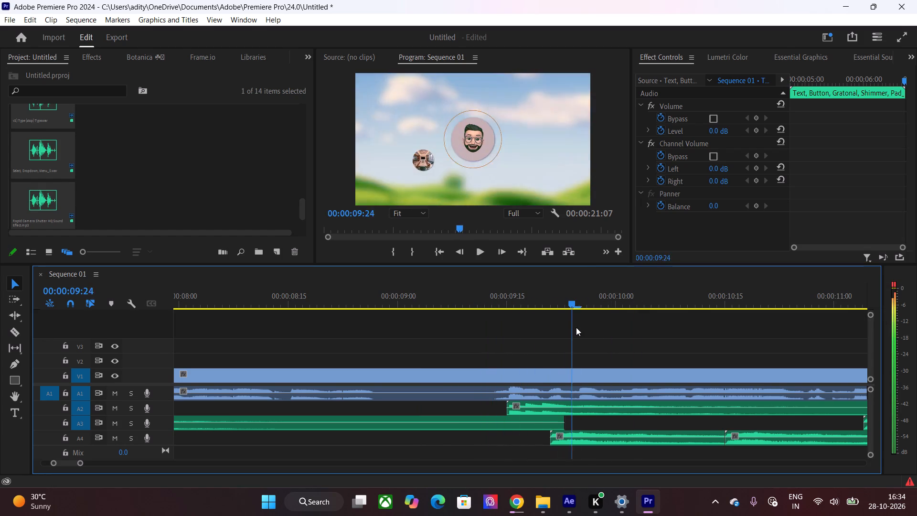
drag(576, 327, 602, 344)
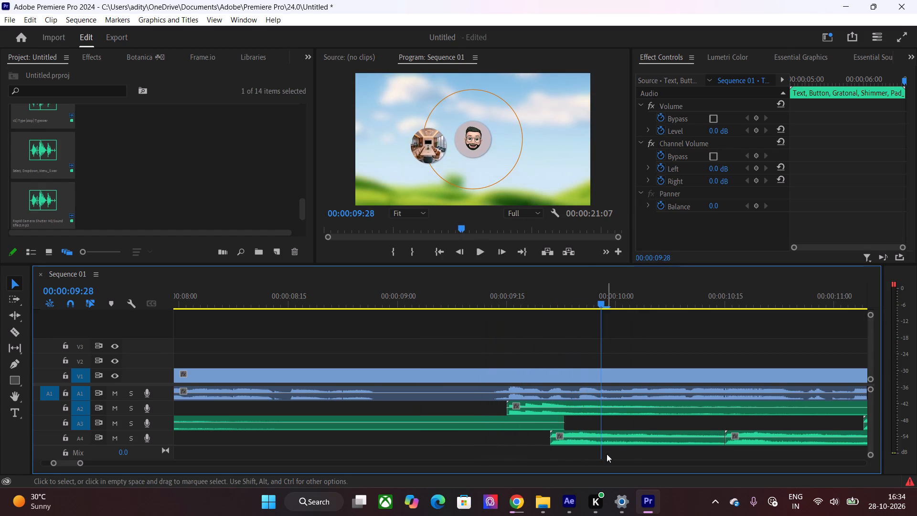
Search the effects for reverb and apply Studio Reverb to the first Correct, Approve, Button (1).wav clip on A4, near 00:00:09:21.
click(611, 437)
key(ctrl+Tab)
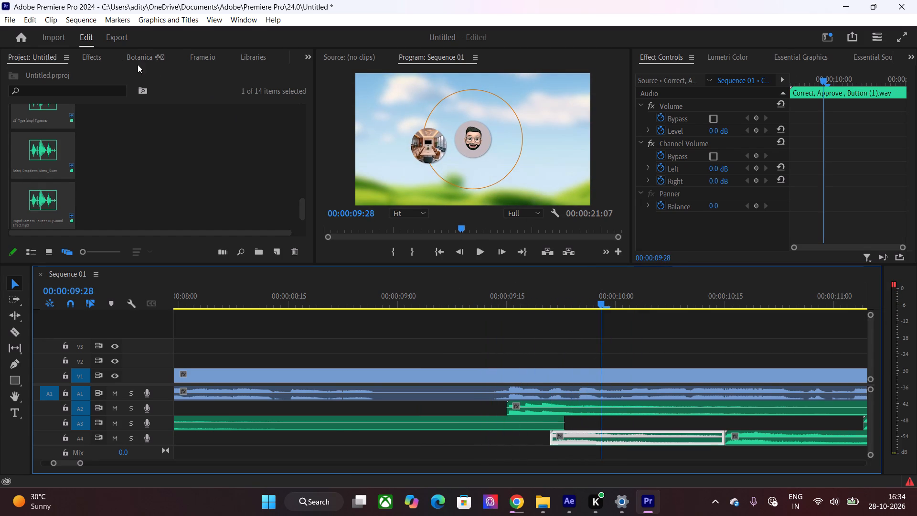
click(106, 55)
click(96, 76)
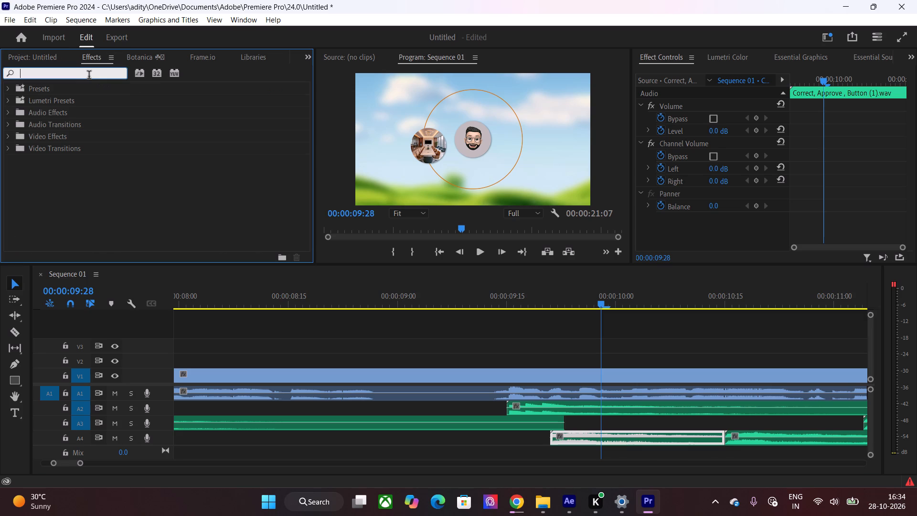
text(reverb)
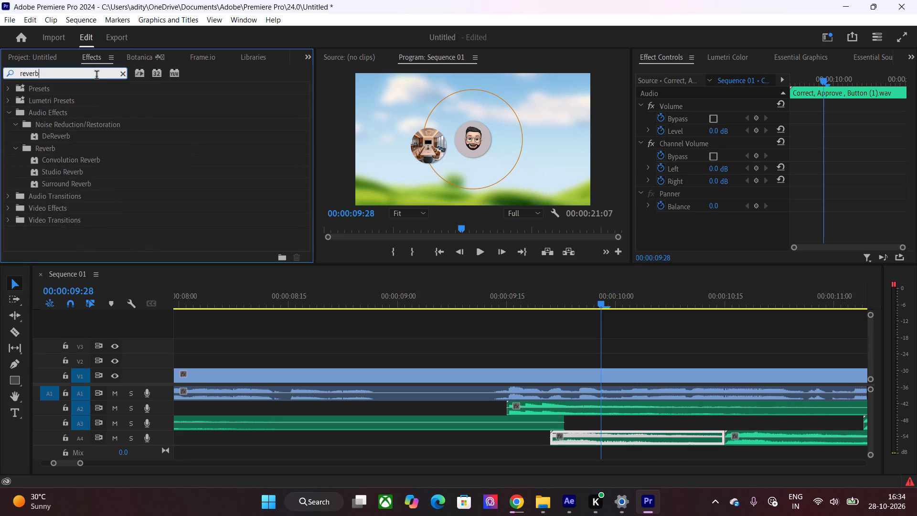
key(g)
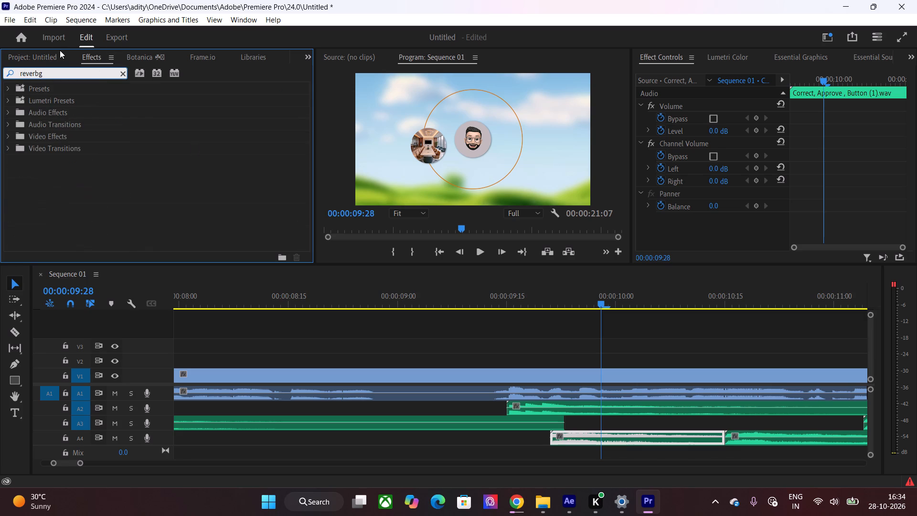
key(BackSpace)
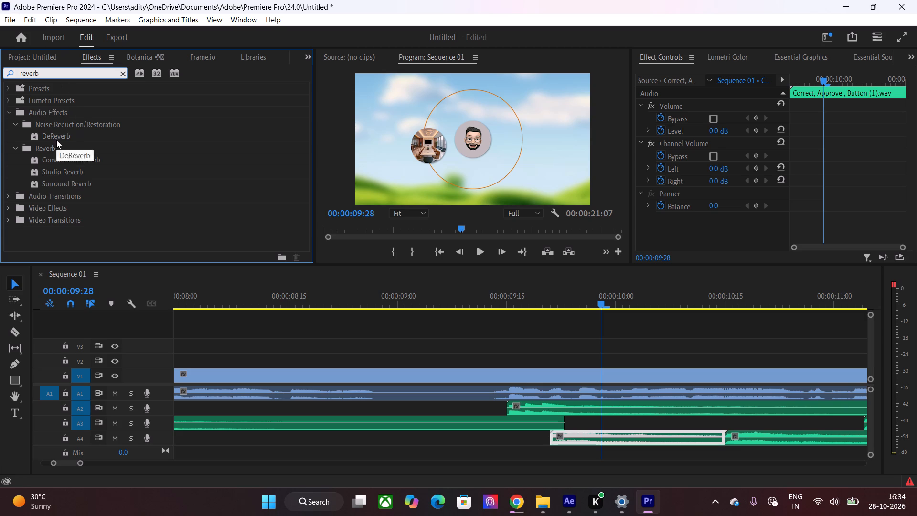
click(67, 174)
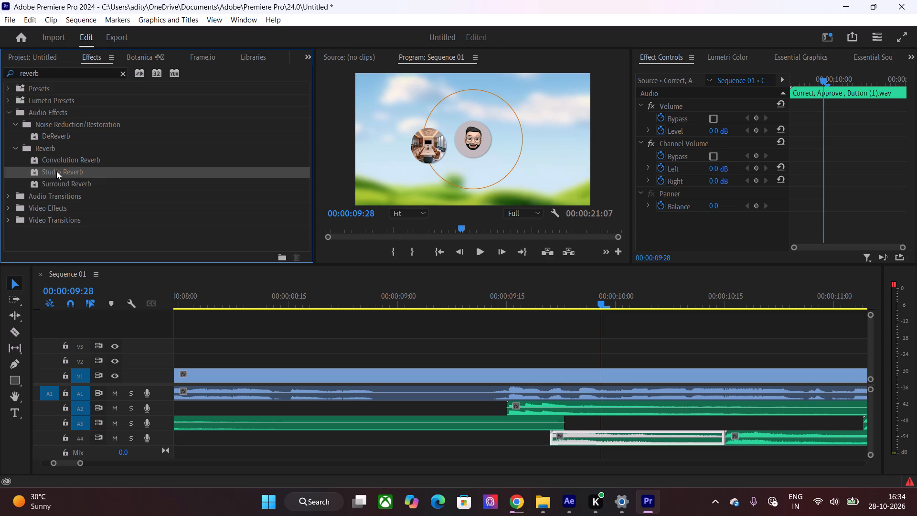
drag(55, 171, 572, 441)
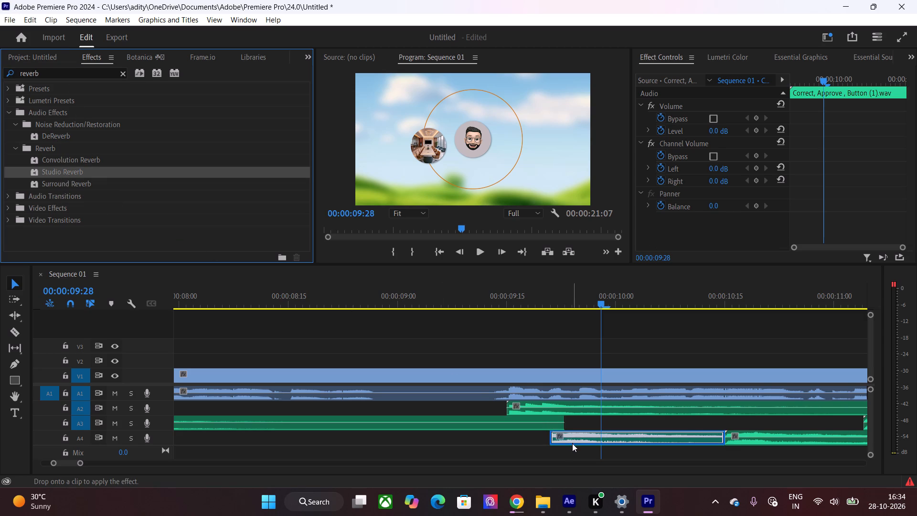
Play and scrub the avatar scene from before 00:00:09:20 to hear the reverb on the first A4 button sound.
drag(565, 305, 546, 307)
key(space)
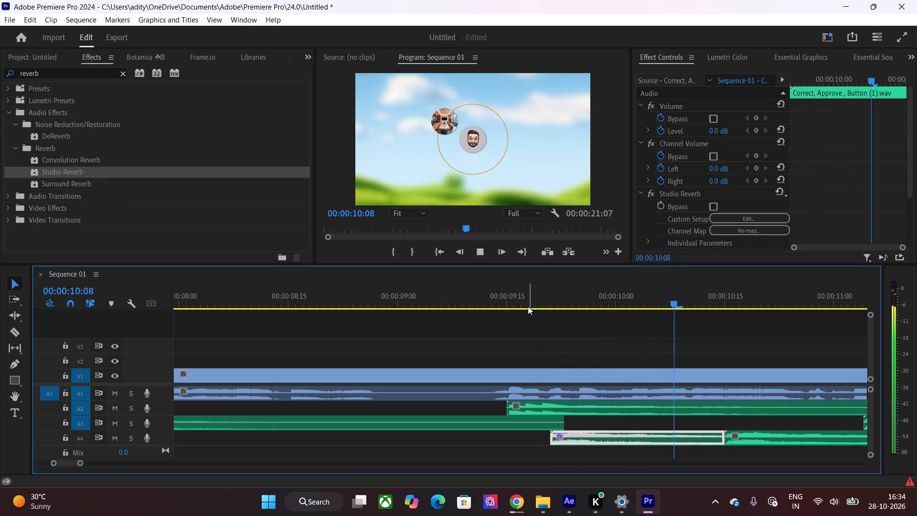
drag(508, 295, 541, 370)
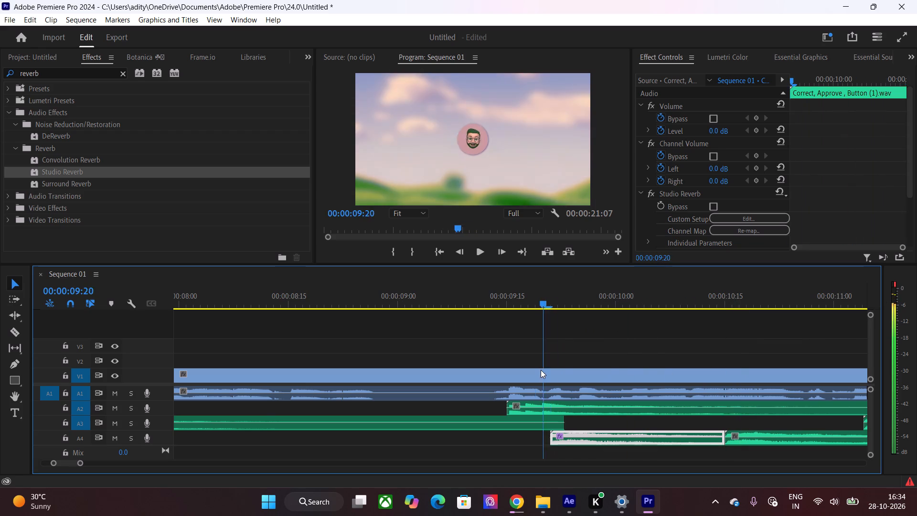
drag(541, 370, 500, 370)
key(space)
drag(508, 301, 619, 344)
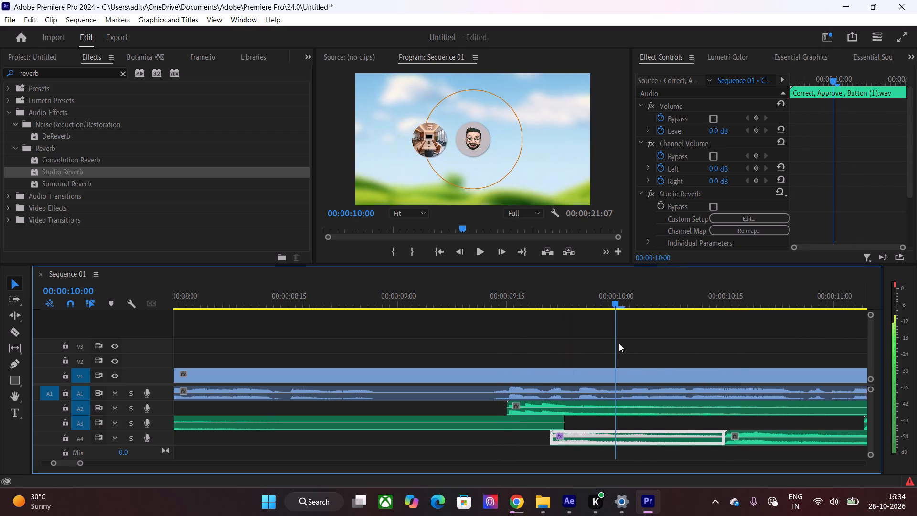
drag(619, 344, 554, 450)
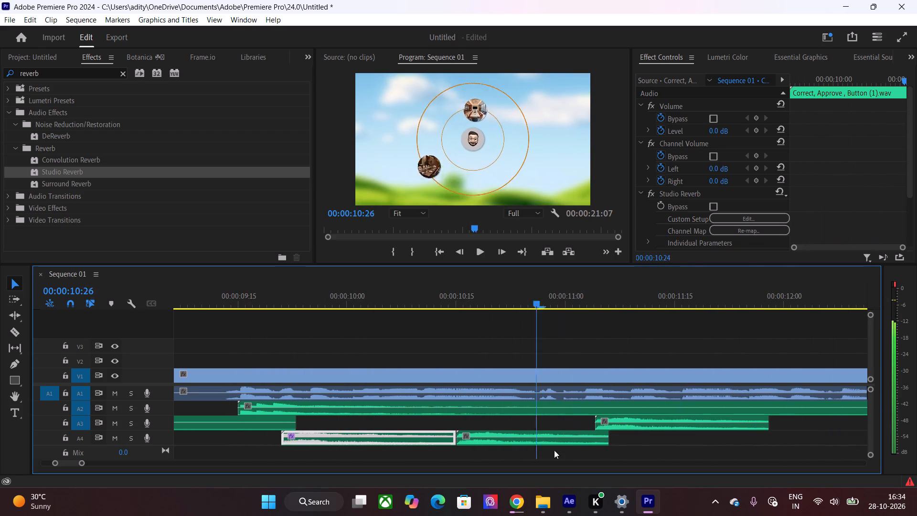
drag(554, 450, 468, 464)
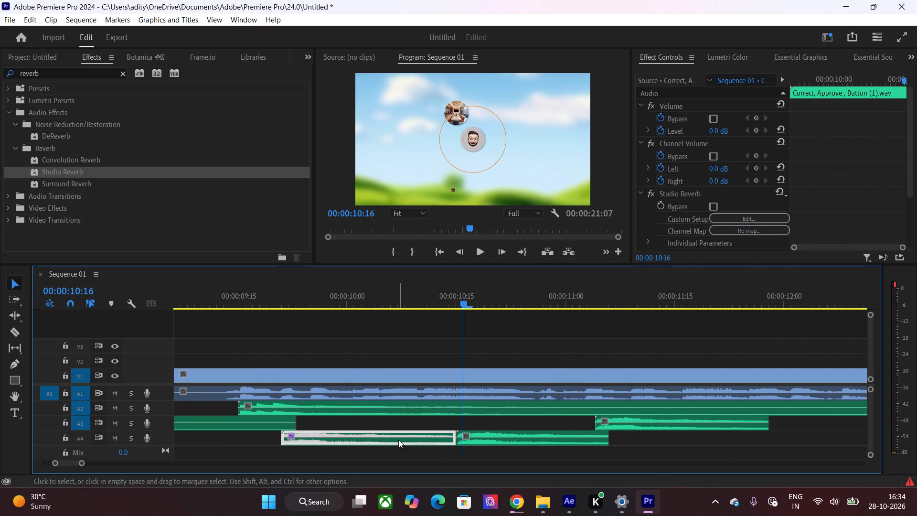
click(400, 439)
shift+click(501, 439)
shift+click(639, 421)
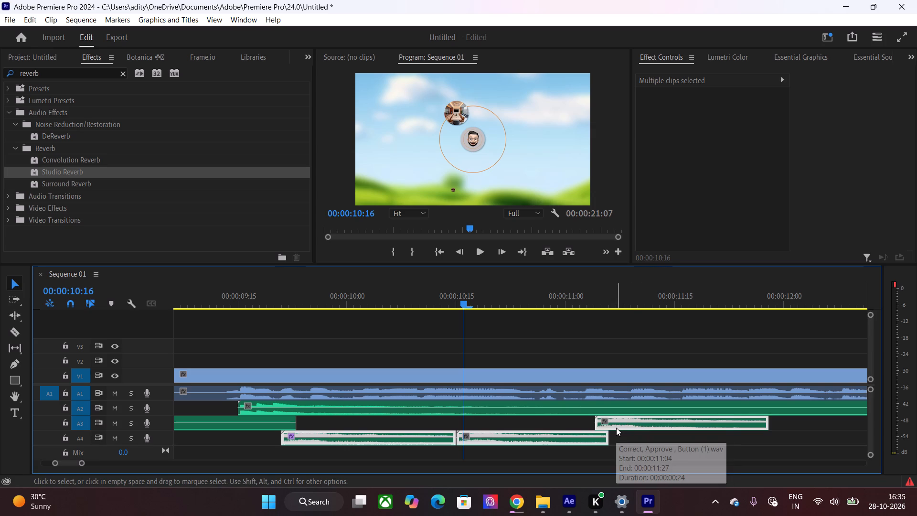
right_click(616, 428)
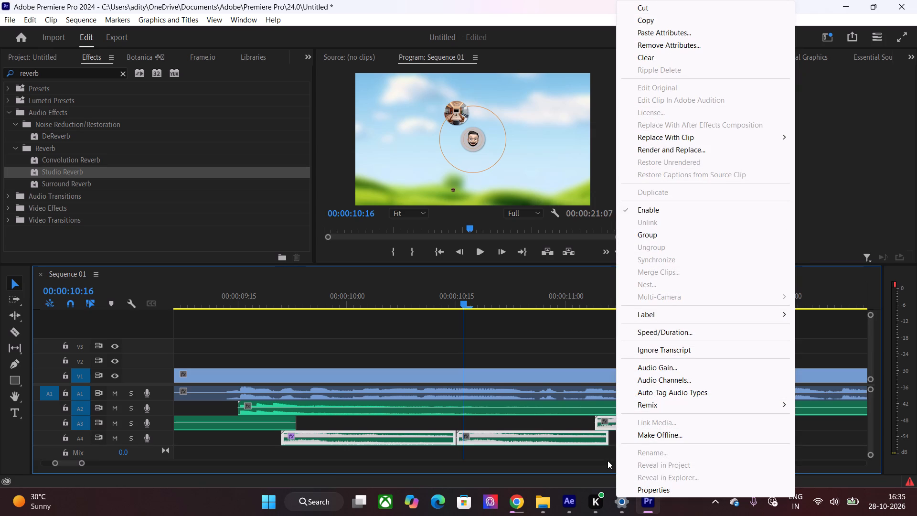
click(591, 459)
Turn off level keyframing on the first A4 button clip with Studio Reverb and set its volume level to -8 dB.
drag(249, 307, 235, 307)
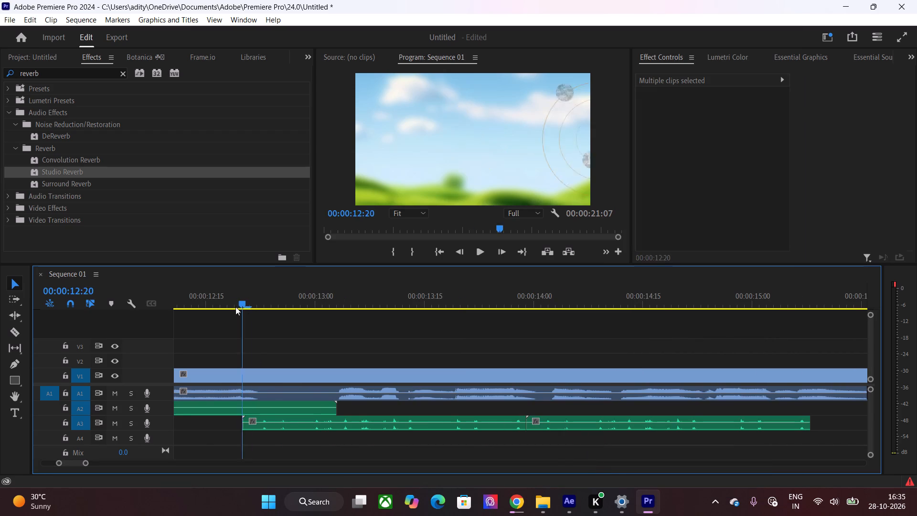
drag(235, 307, 322, 373)
click(333, 453)
click(320, 438)
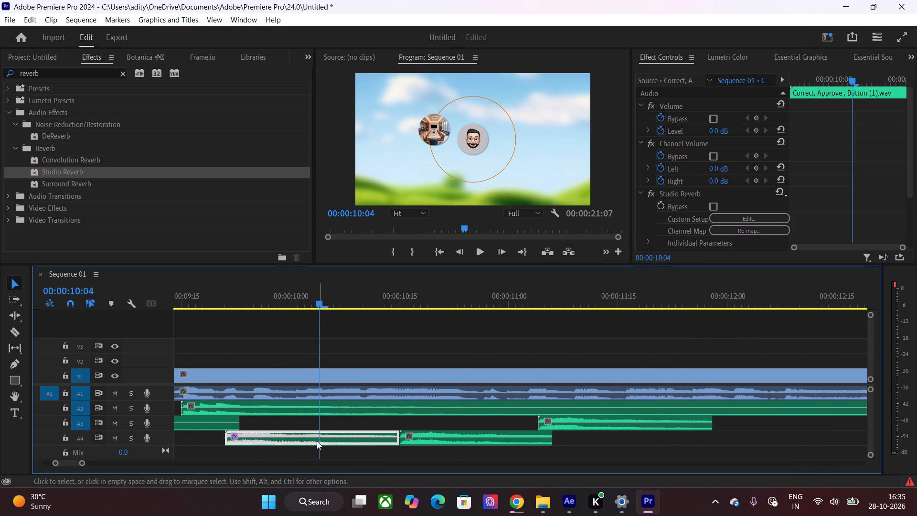
click(661, 126)
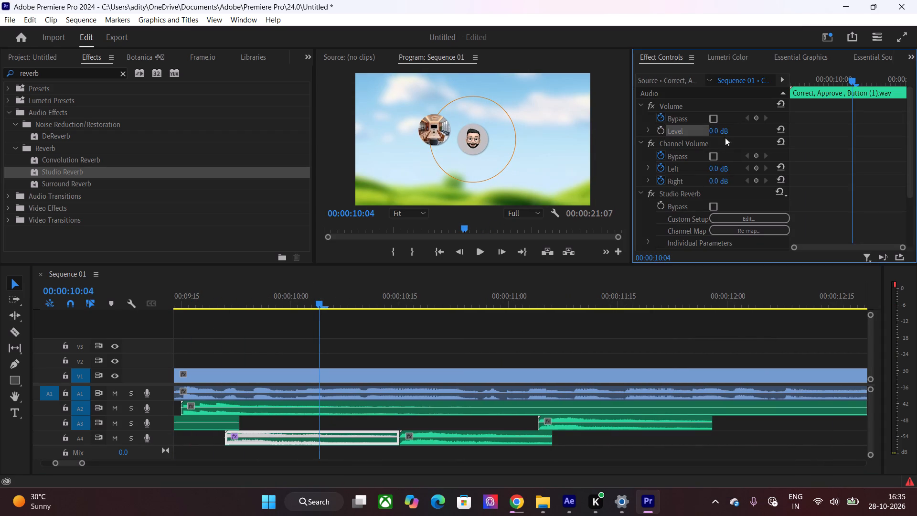
click(715, 133)
text(-8)
click(245, 449)
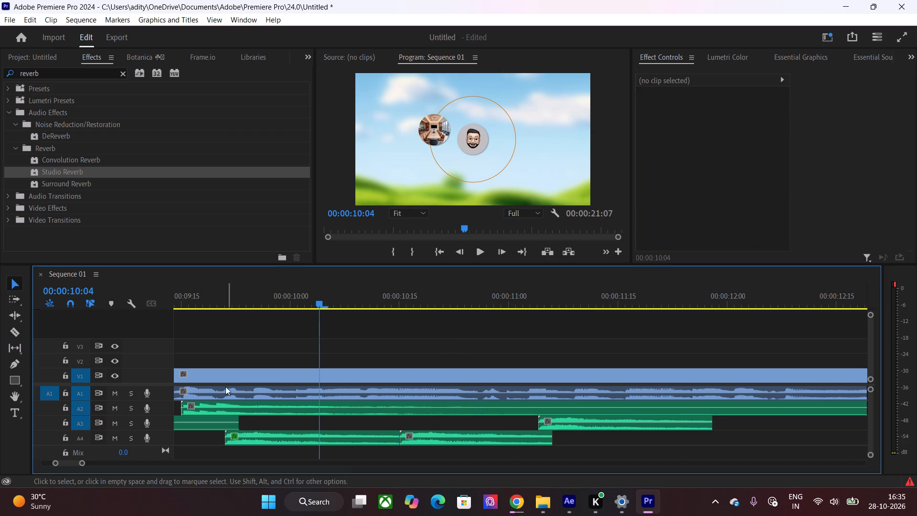
Play the avatar scene from about 00:00:09:20 to check the quieter reverb button sound against the picture.
drag(251, 298, 227, 299)
key(space)
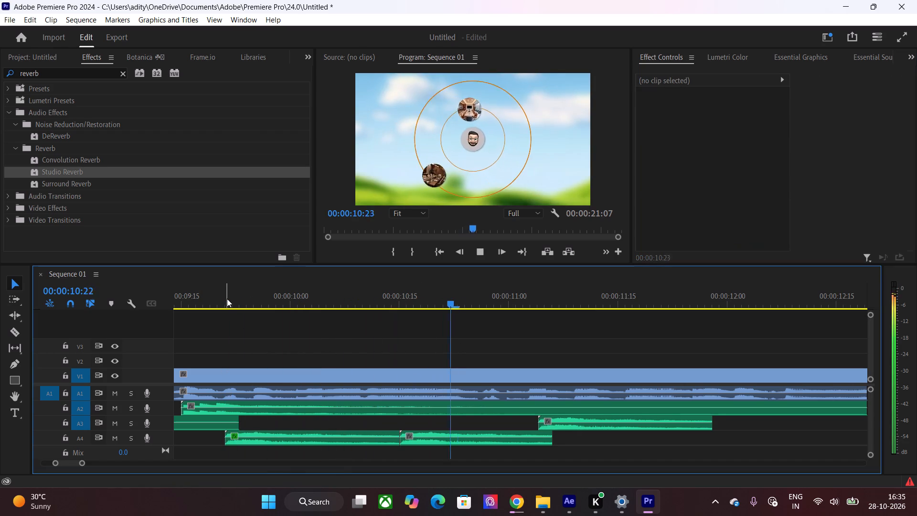
drag(227, 299, 218, 299)
key(space)
click(218, 299)
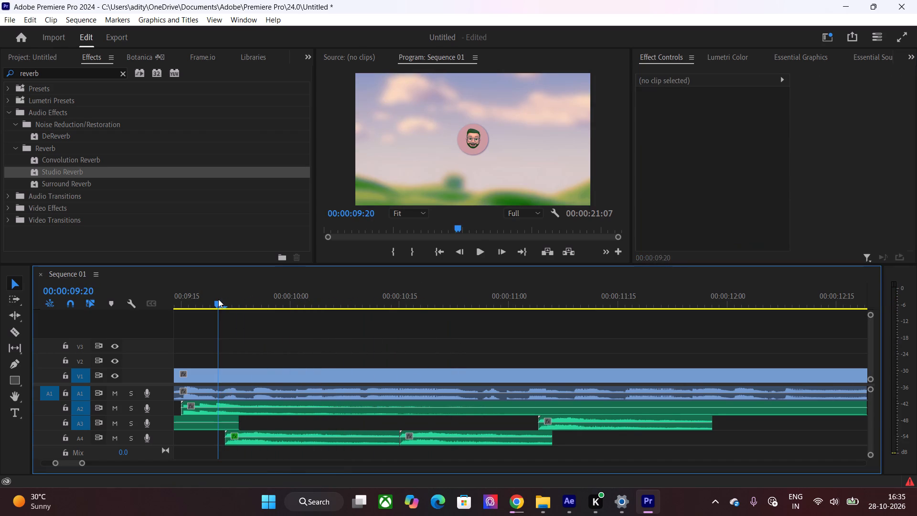
key(space)
drag(379, 308, 399, 308)
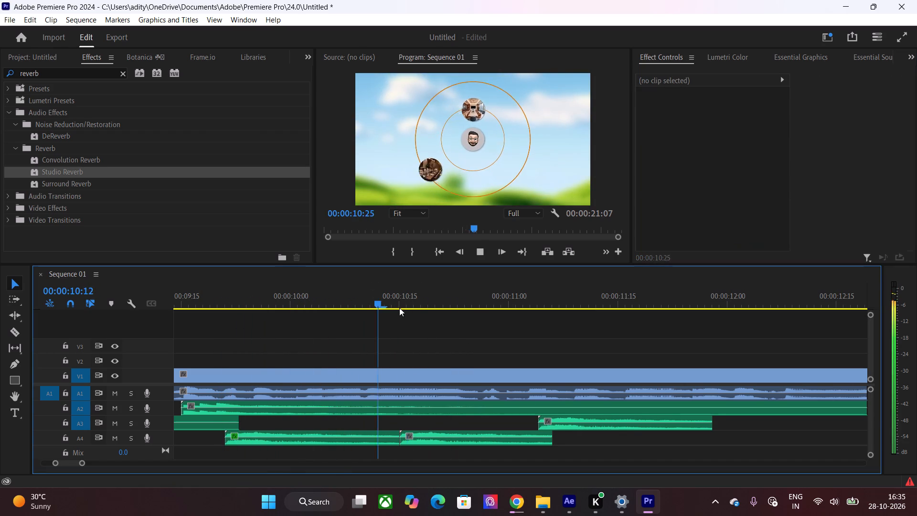
Turn off level keyframing on the second A4 Correct, Approve, Button (1).wav clip, near 00:00:10:18, and set its level to -8 dB.
drag(399, 308, 425, 308)
click(465, 451)
click(465, 433)
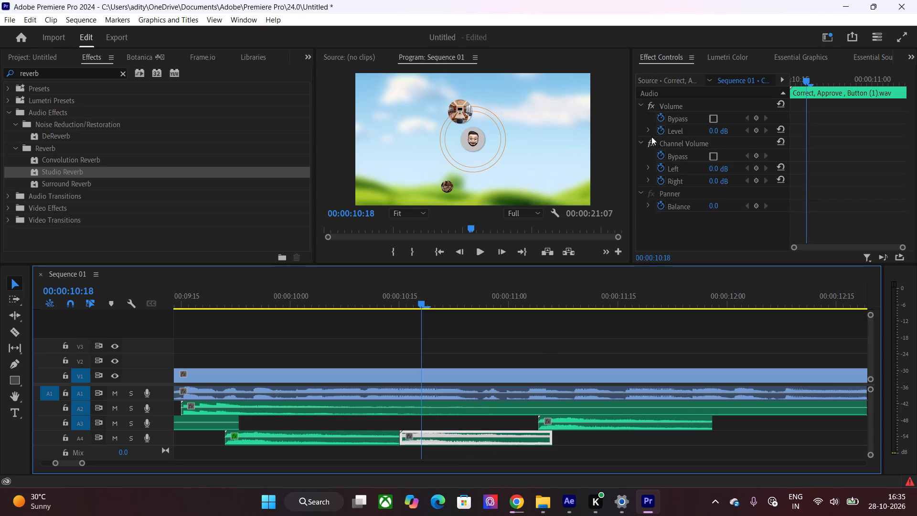
click(663, 132)
click(720, 129)
text(-8)
click(526, 328)
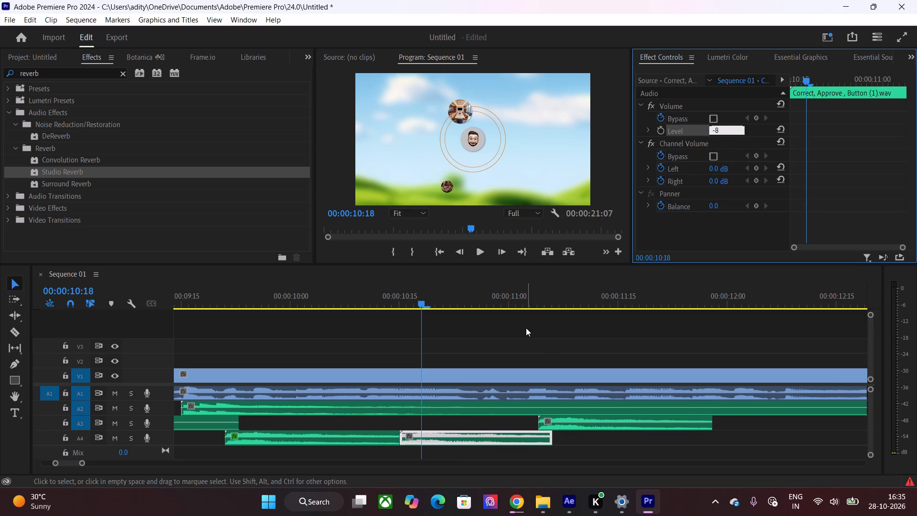
Turn off level keyframing on the A3 Correct, Approve, Button (1).wav clip near 00:00:11:05 and set its level to -8 dB.
click(543, 294)
click(583, 425)
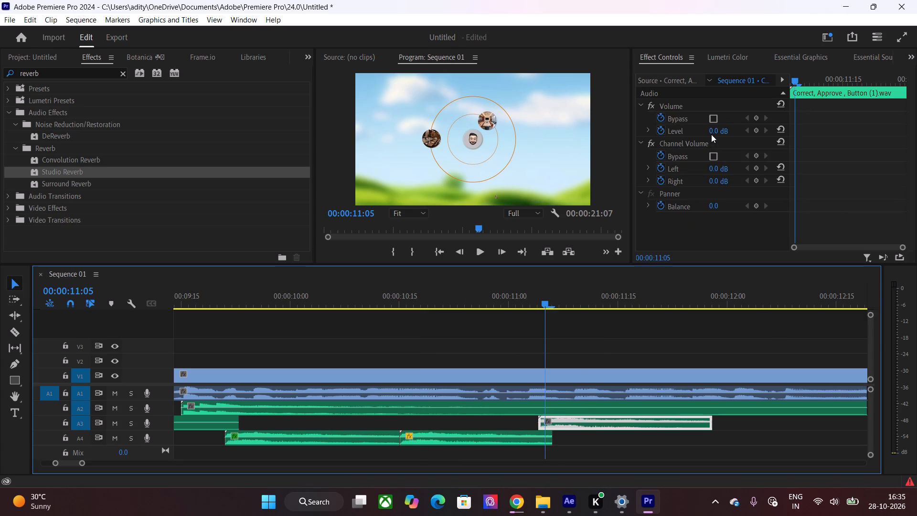
click(662, 132)
click(712, 134)
text(-8)
click(495, 337)
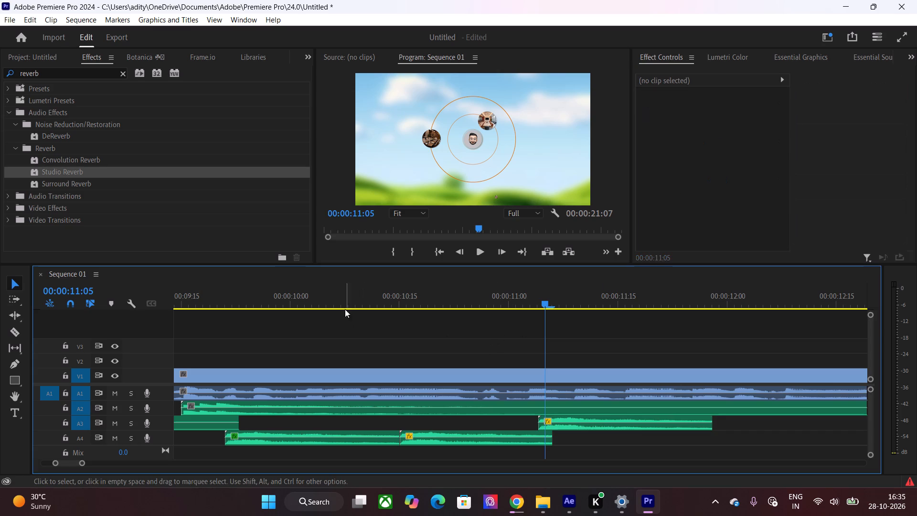
Play the avatar scene from about 00:00:09:20 to check the three quieter button sounds together.
drag(341, 296, 211, 329)
key(space)
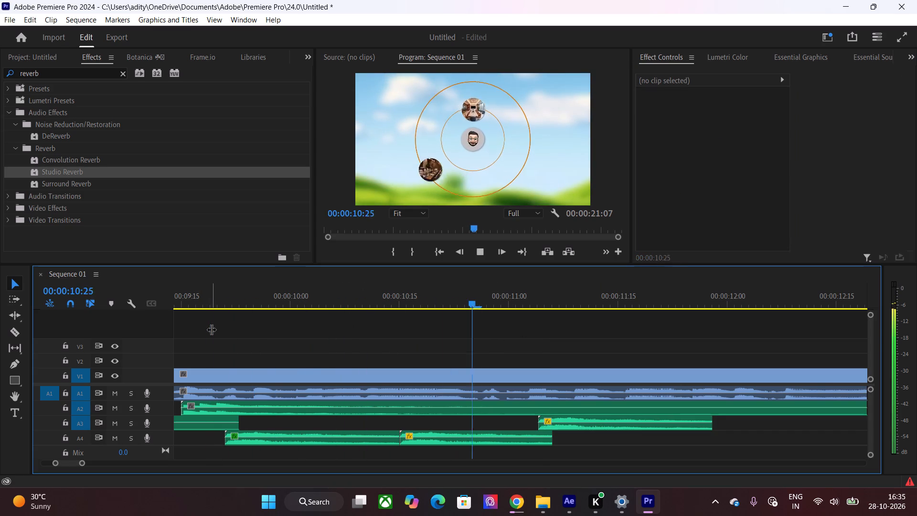
drag(381, 303, 341, 303)
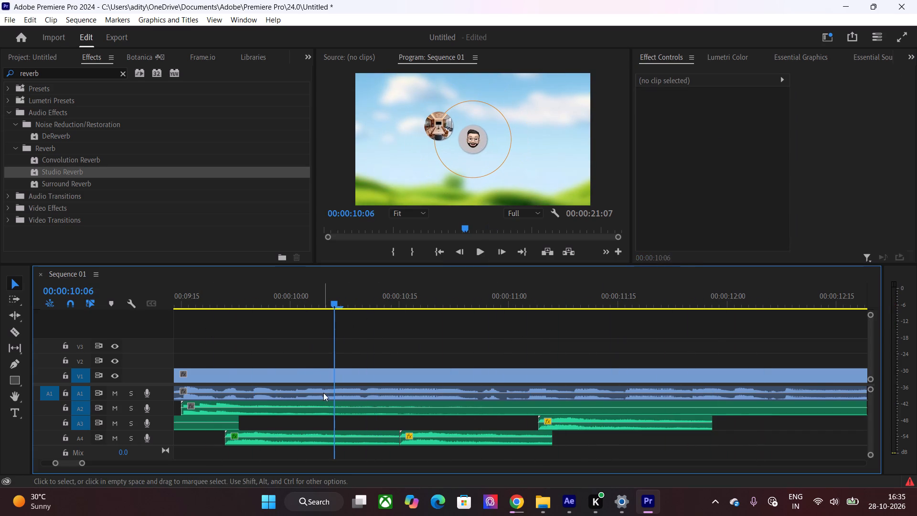
Unlink the audio from the video of the Innent_Conference.mp4 clip on V1 and A1.
click(324, 396)
right_click(324, 396)
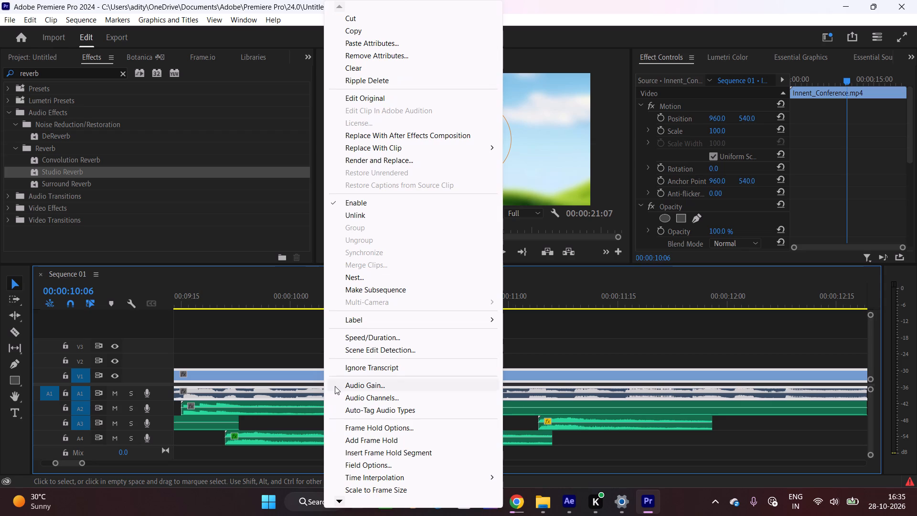
click(376, 213)
click(426, 322)
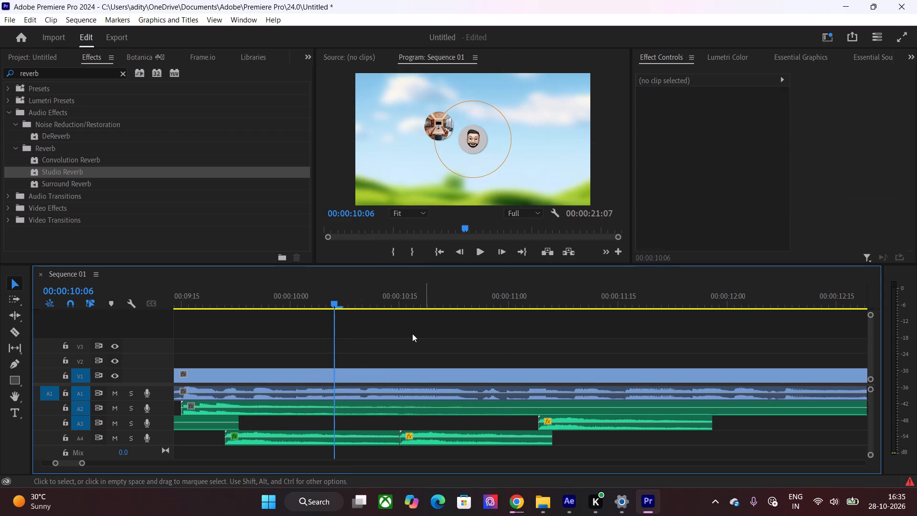
Turn off level keyframing on the Innent_Conference.mp4 audio on A1 and set its volume level to 10 dB.
click(362, 391)
click(662, 128)
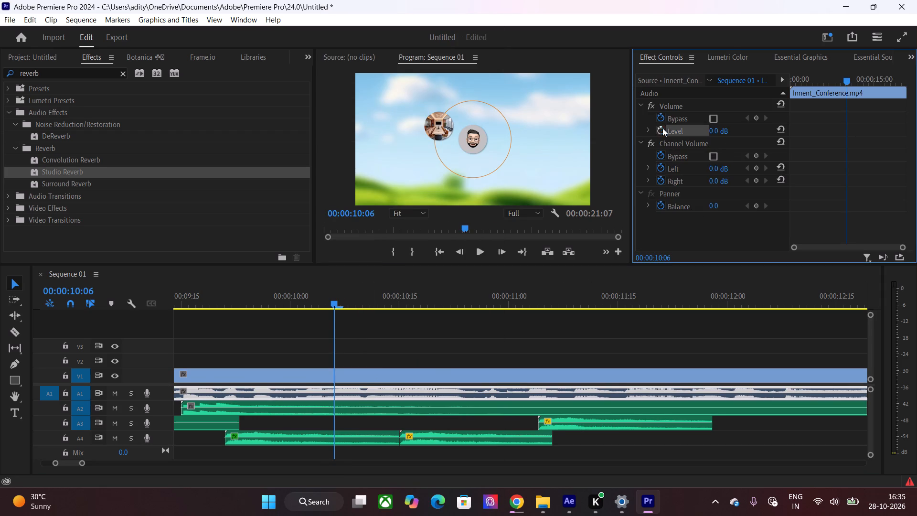
click(719, 131)
text(10)
click(568, 365)
Play and scrub the opening venue scenes up to Special Ceremony to judge the louder A1 audio against the sound effects.
drag(326, 305, 323, 304)
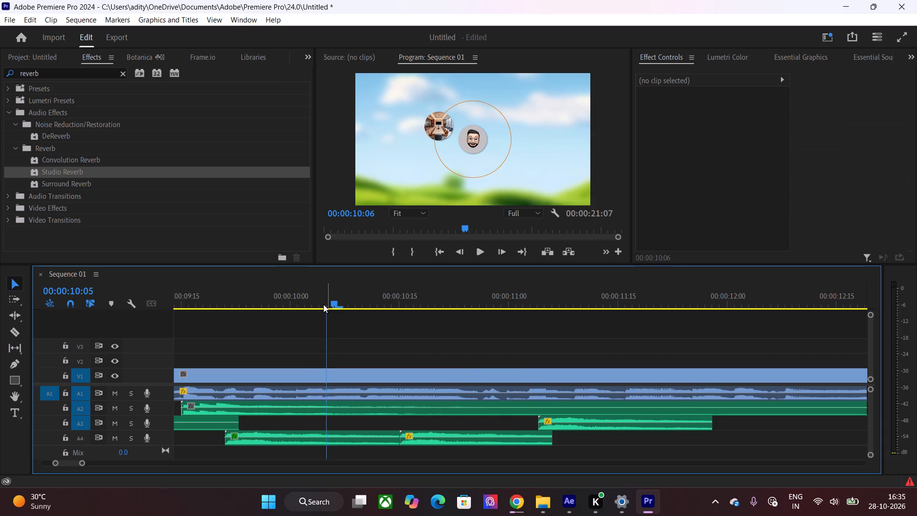
drag(323, 304, 21, 303)
key(space)
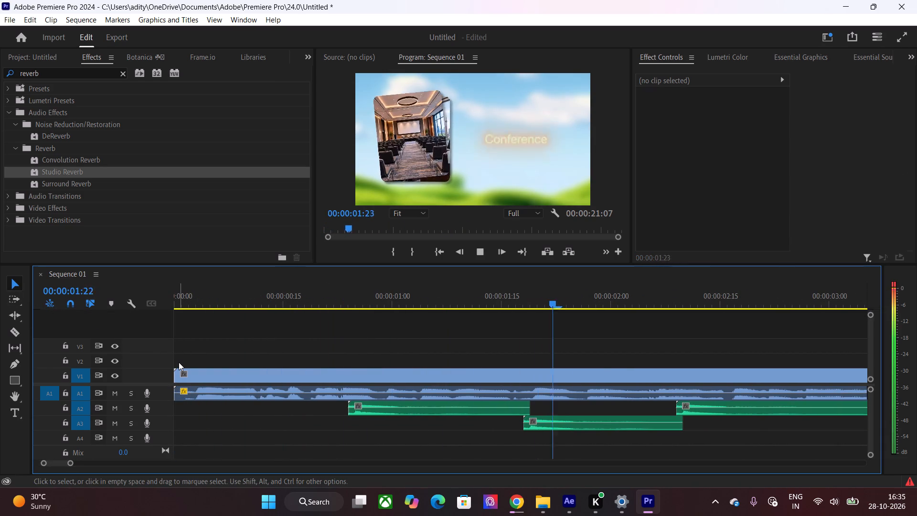
click(293, 297)
key(space)
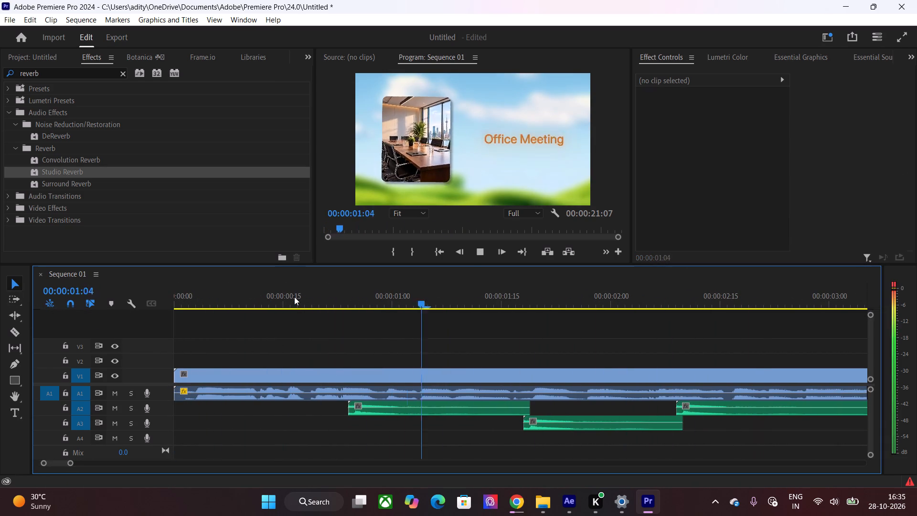
click(294, 297)
drag(298, 297, 333, 302)
key(space)
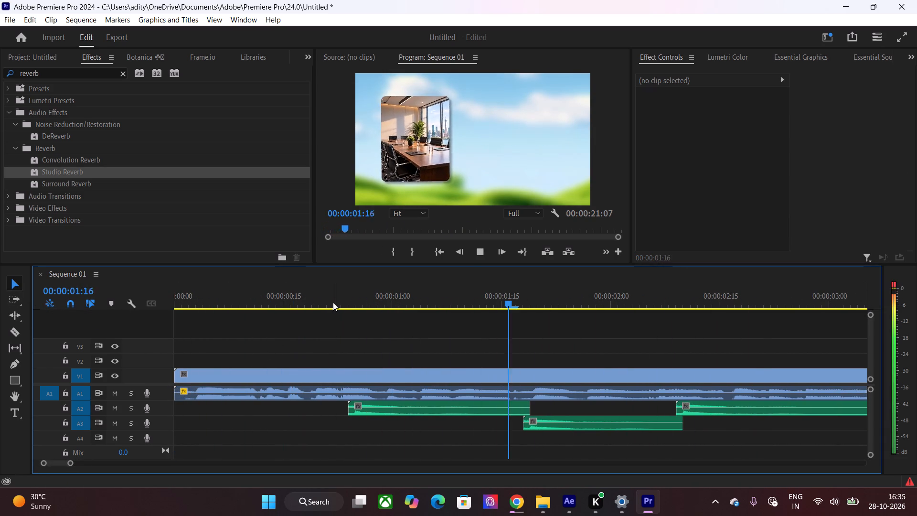
drag(333, 302, 146, 326)
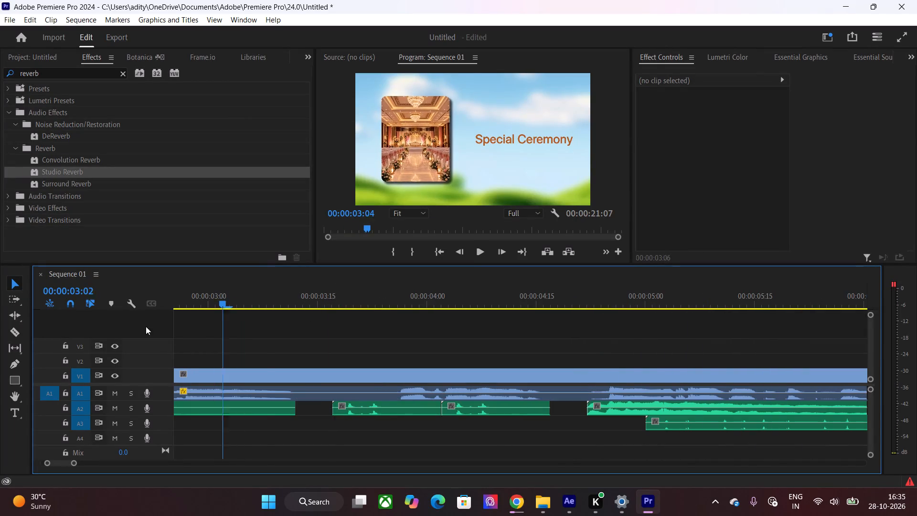
drag(146, 326, 305, 368)
key(space)
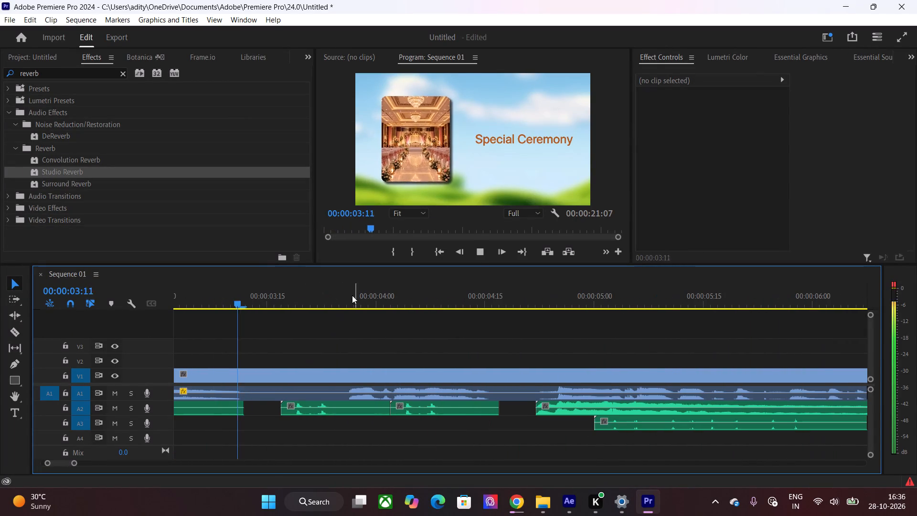
drag(352, 295, 56, 308)
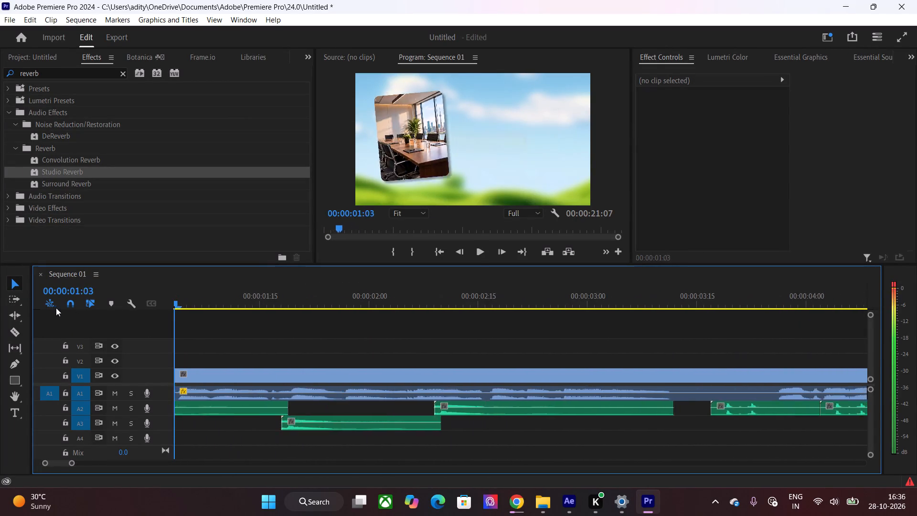
drag(56, 308, 285, 357)
Set the volume level of the Innent_Conference.mp4 audio on A1 to 5 dB.
click(288, 392)
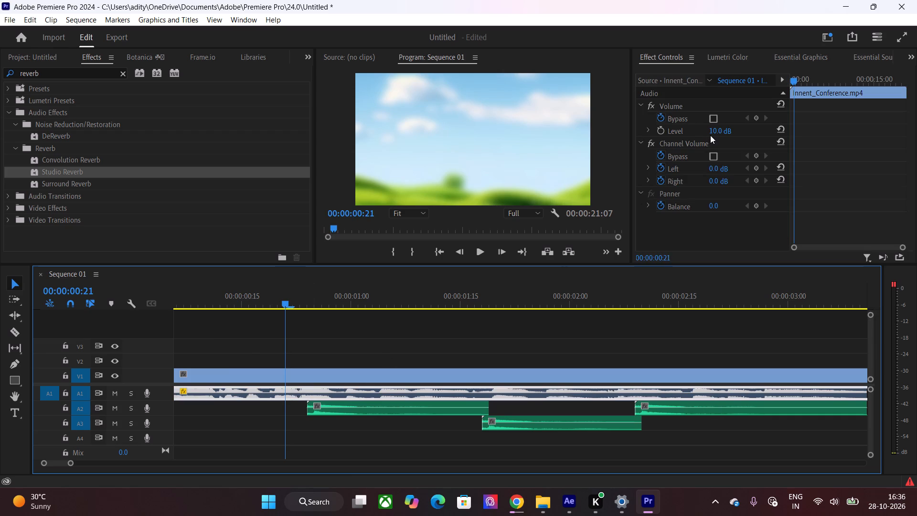
click(714, 133)
key(5)
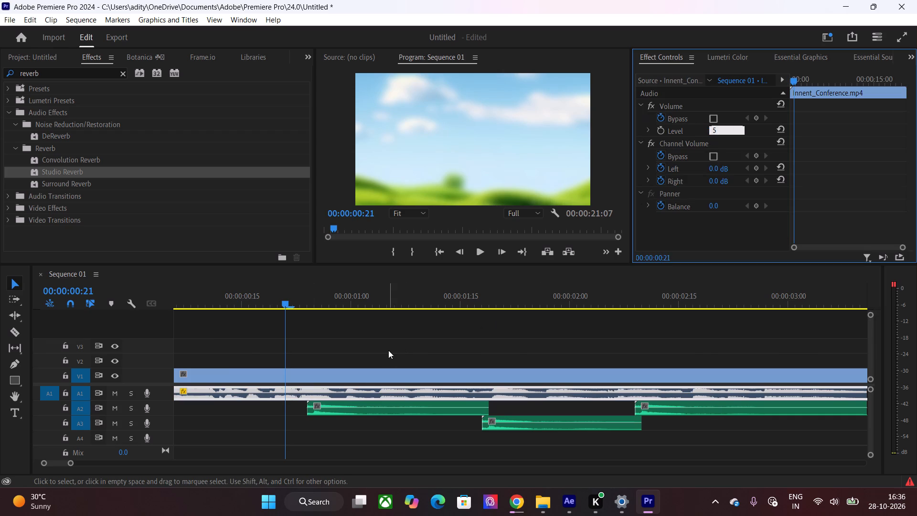
click(388, 350)
Play the sequence from 00:00:00:21 to review the overall mix, and scrub the Book your perfect venue scene near 00:00:19:21.
key(space)
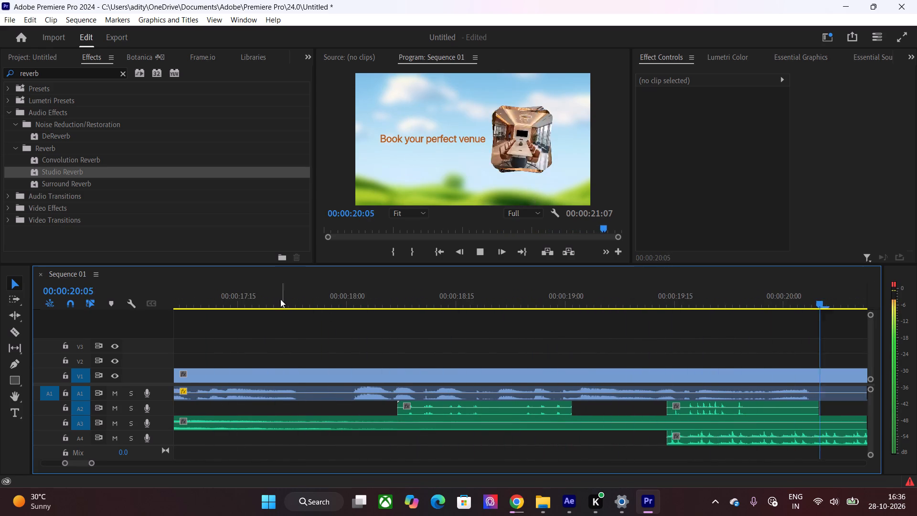
drag(251, 300, 441, 396)
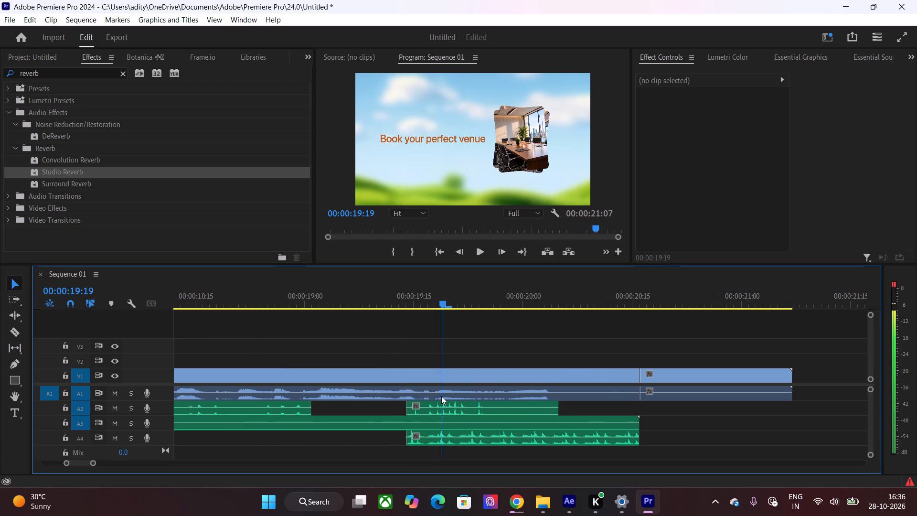
drag(441, 396, 454, 398)
Delete the Select, Dropdown, Menu_5.wav clip on A2 beneath the Book your perfect venue scene, near 00:00:19:21.
click(448, 405)
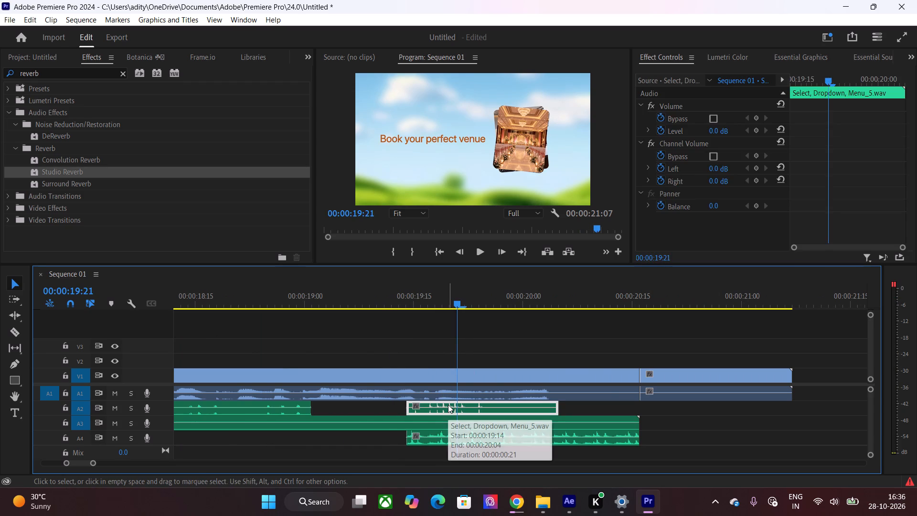
key(Delete)
Turn off level keyframing on the Rapid Camera Shutter clip on A4 and set its volume level to -8 dB.
click(439, 437)
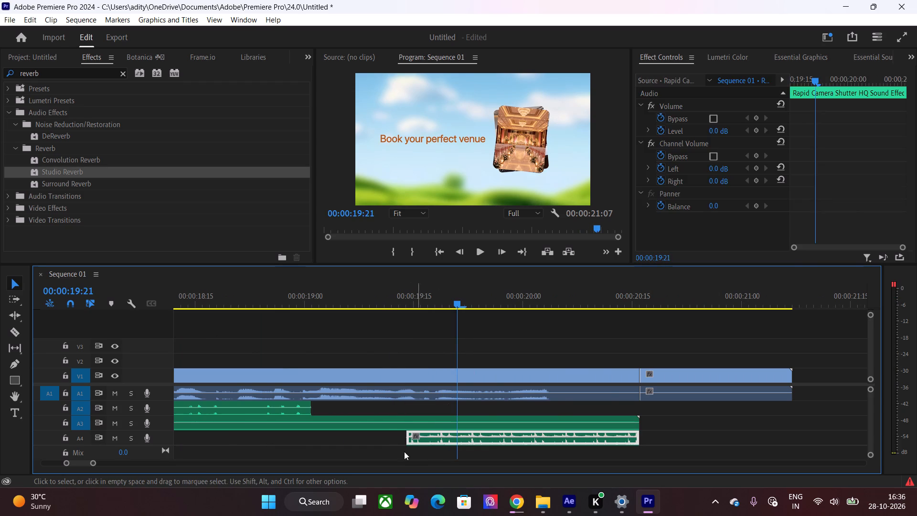
click(661, 130)
click(720, 128)
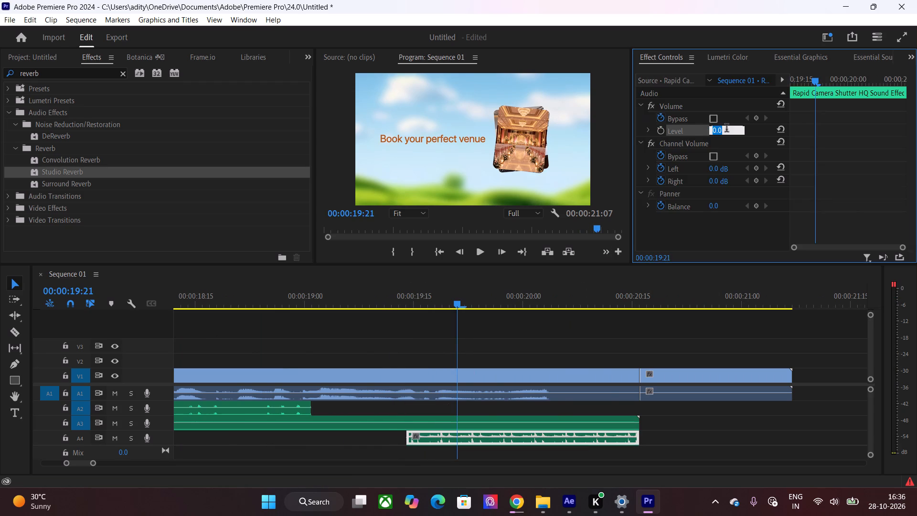
text(-8)
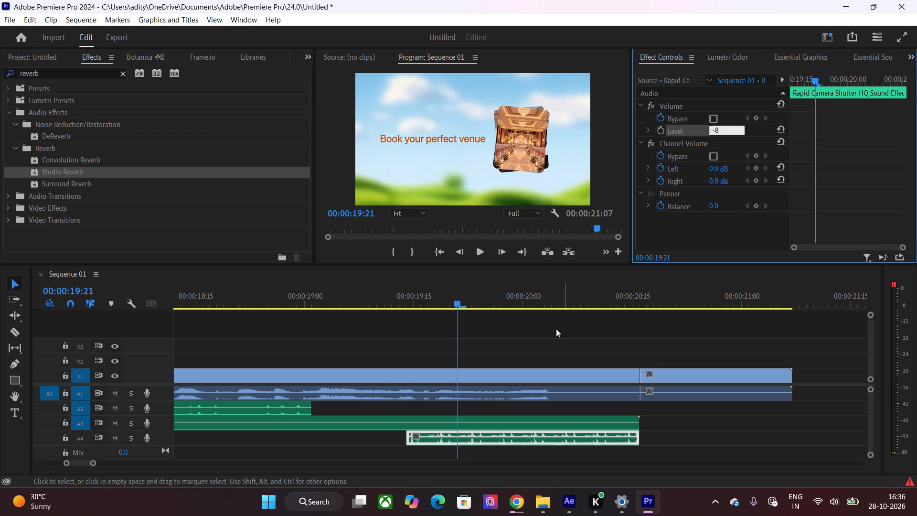
click(544, 336)
Play the Book your perfect venue scene from about 00:00:19:12 to check the quieter camera shutter sound.
click(391, 306)
key(space)
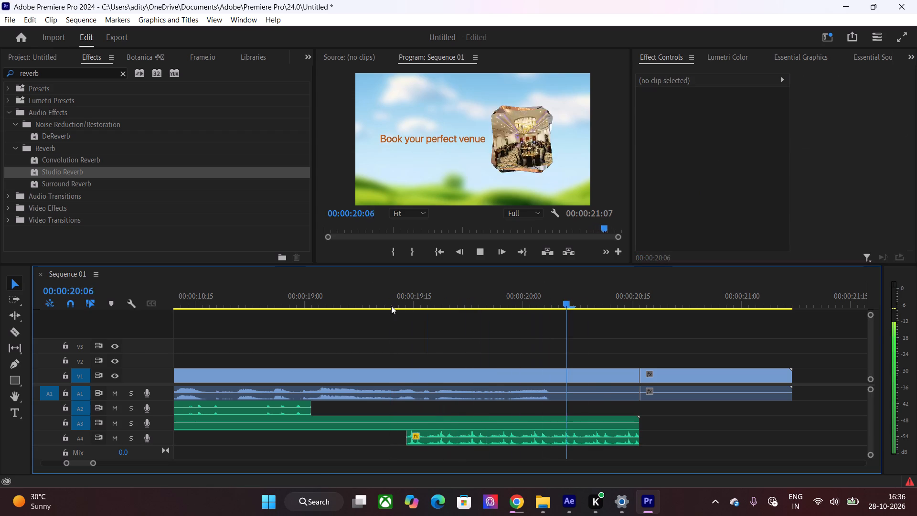
click(391, 306)
key(space)
Go back to the earlier scenes and play through the search bar scene to check its sound levels.
drag(391, 302, 319, 302)
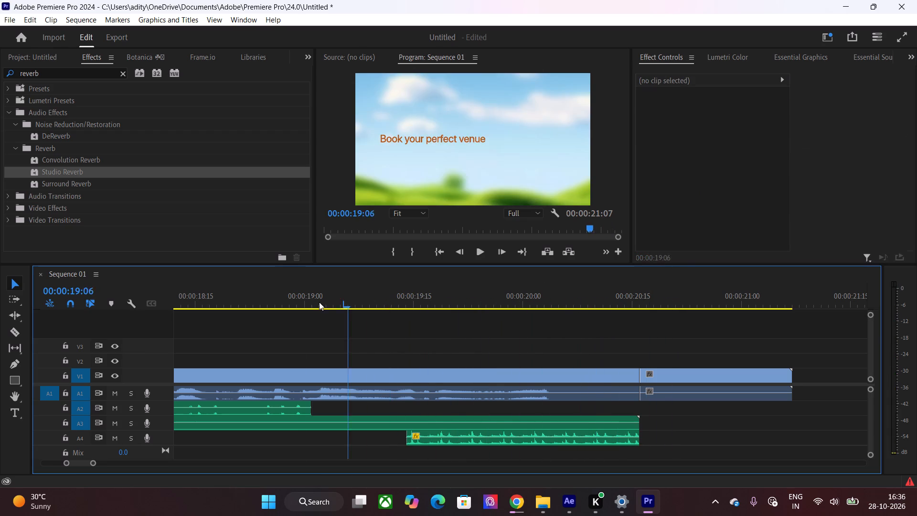
drag(319, 302, 0, 311)
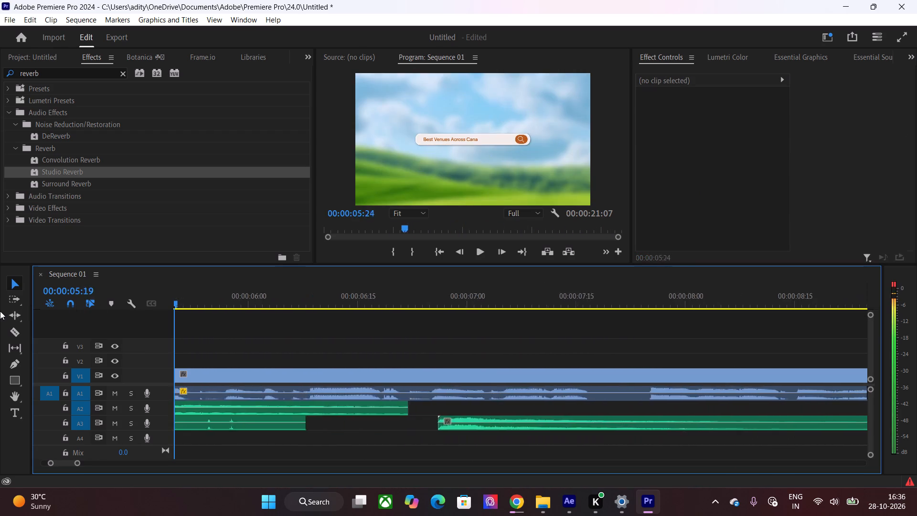
drag(0, 311, 0, 311)
key(space)
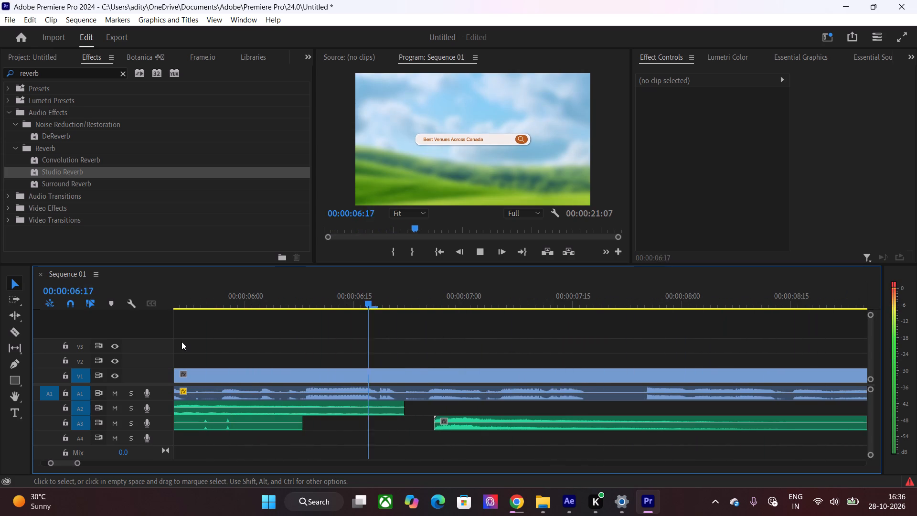
Enlarge the audio tracks and lower the Text, Button, Gratonal, Shimmer, Pad_8.wav clip on A2 at the search bar scene to -7.8 dB.
drag(247, 293, 559, 440)
click(567, 408)
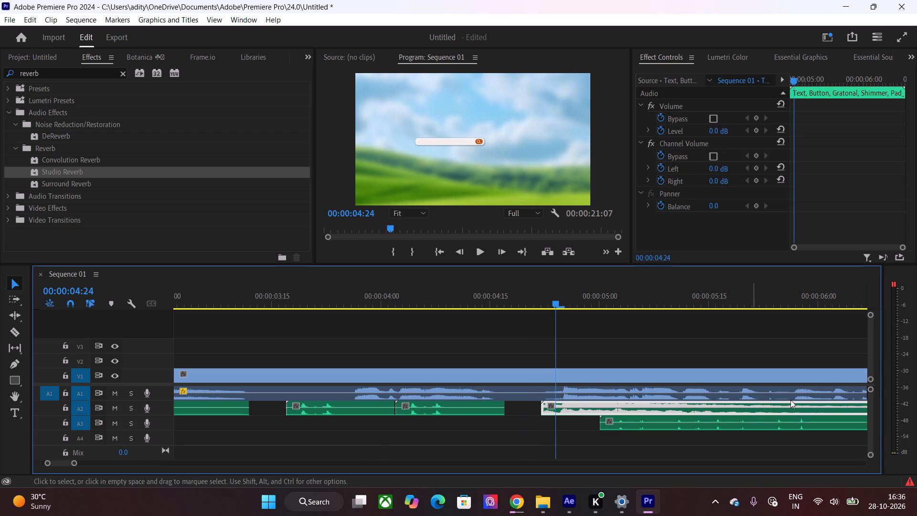
drag(867, 388, 867, 398)
click(869, 386)
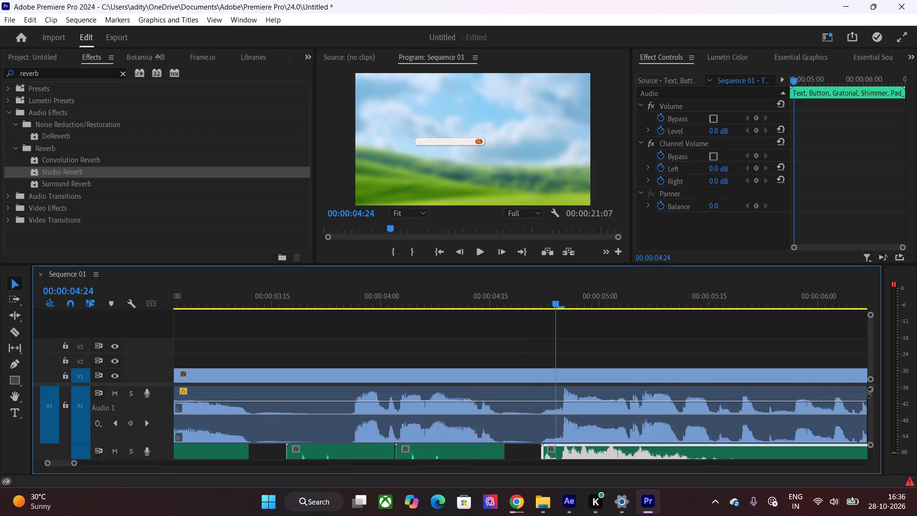
scroll(709, 385, down, 1)
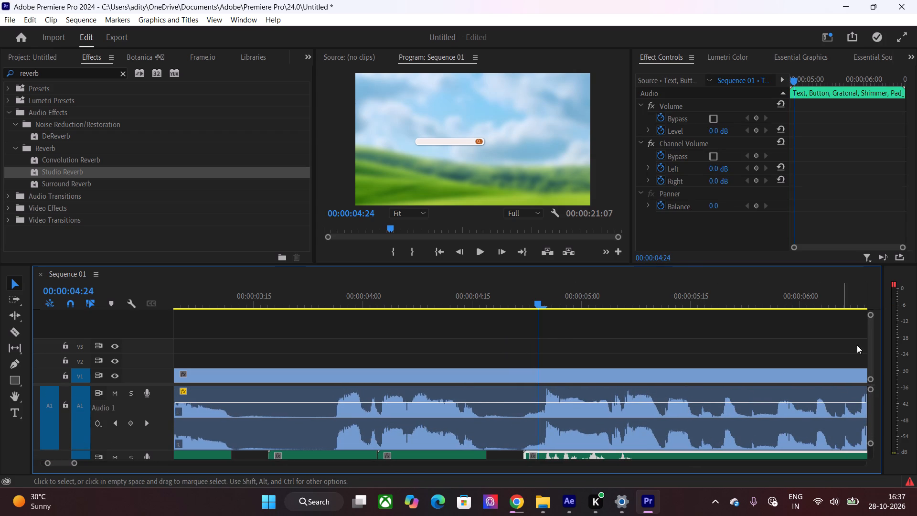
drag(870, 412, 869, 416)
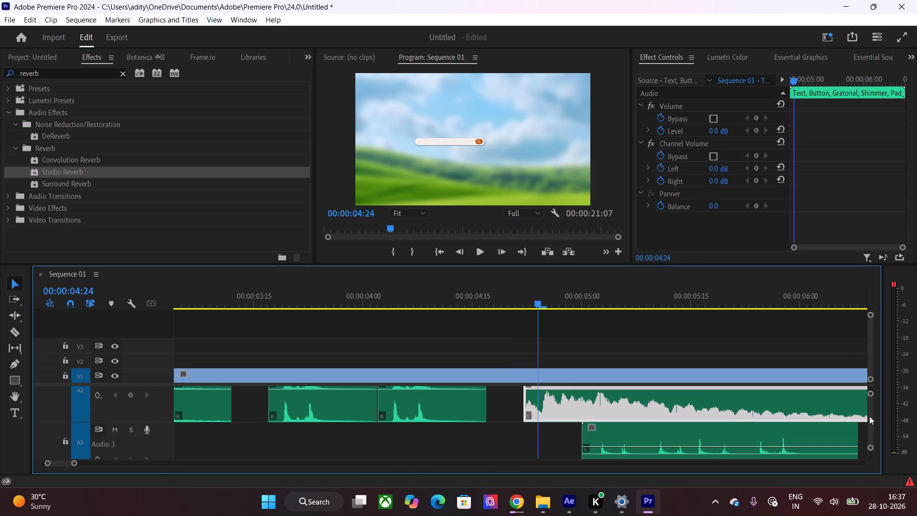
drag(869, 416, 861, 416)
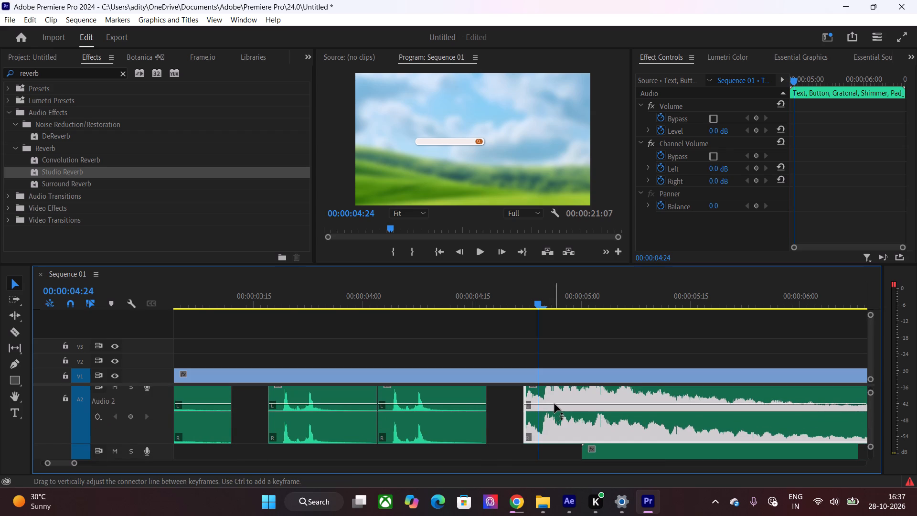
click(555, 404)
drag(554, 404, 550, 415)
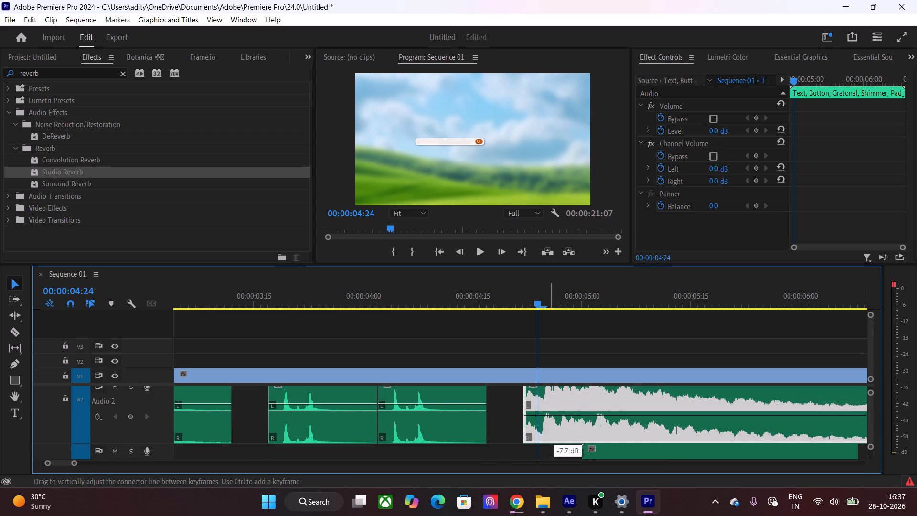
drag(550, 415, 558, 415)
double_click(650, 416)
double_click(650, 416)
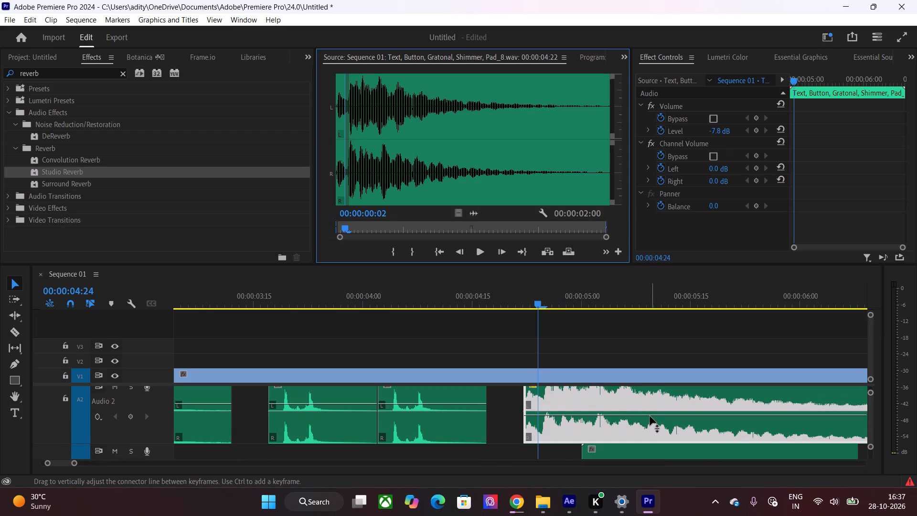
click(597, 55)
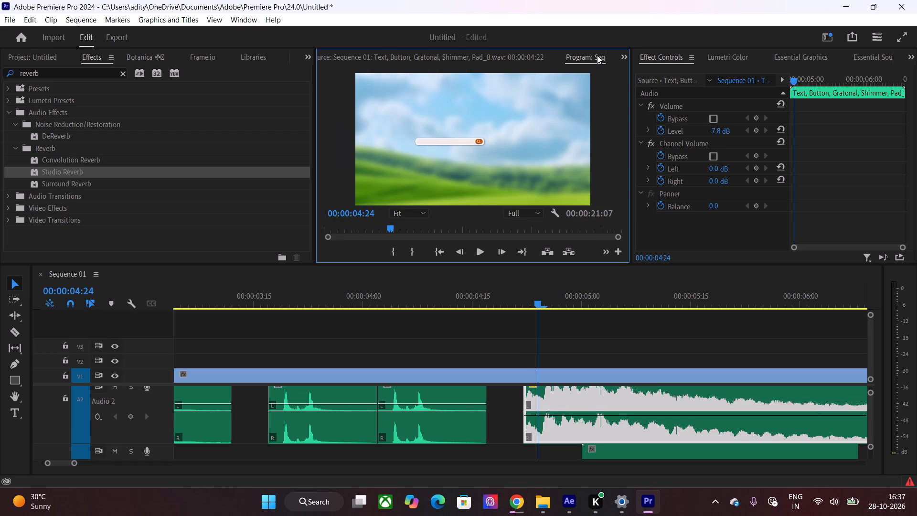
Add level keyframes to the Shimmer, Pad_8 clip near 00:00:04:24 and 00:00:05:07, lower the second to -24.8 dB, and play back the fade.
ctrl+click(543, 415)
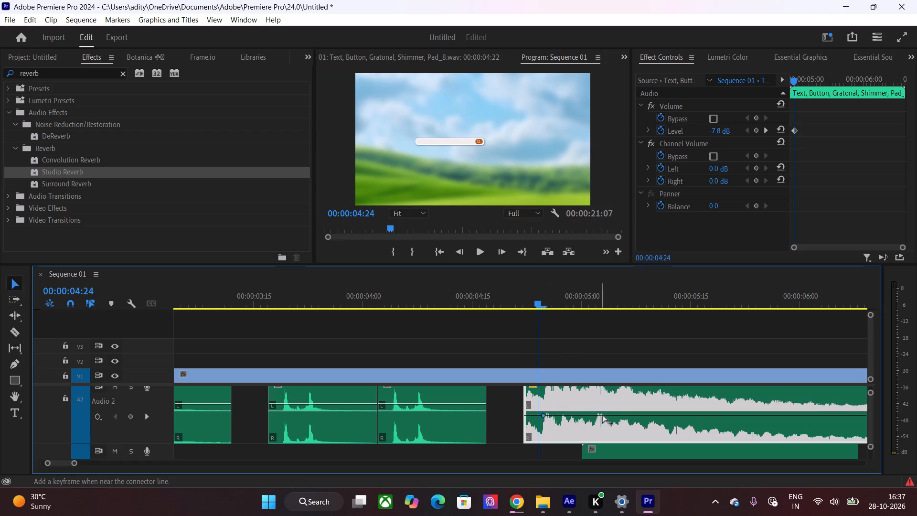
ctrl+click(630, 417)
drag(632, 418, 636, 423)
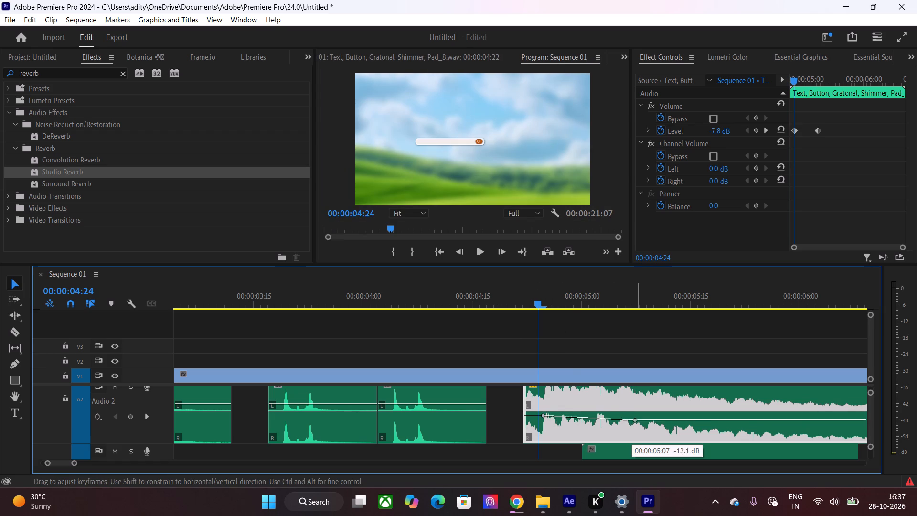
drag(636, 423, 640, 431)
drag(536, 307, 523, 309)
key(space)
drag(519, 301, 504, 302)
key(space)
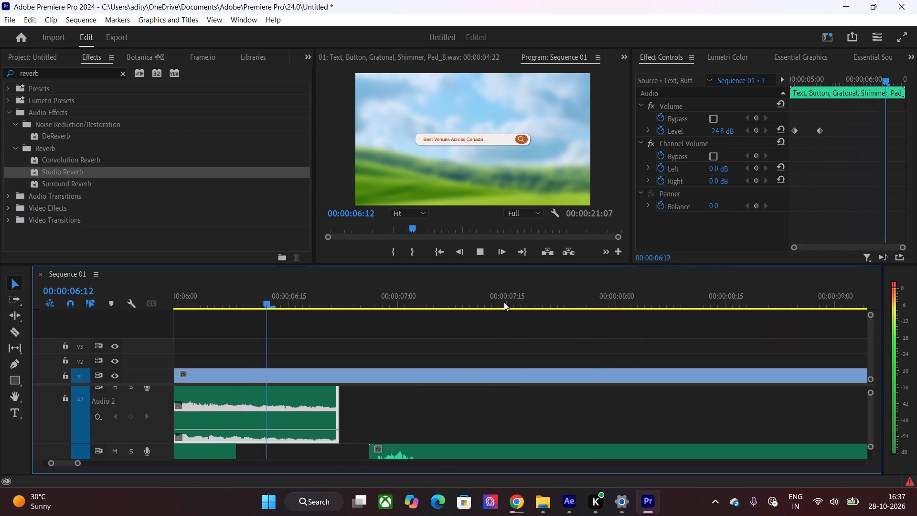
Raise the first level keyframe of the Shimmer, Pad_8 clip on A2, near 00:00:04:24, to -0.8 dB.
drag(413, 303, 180, 331)
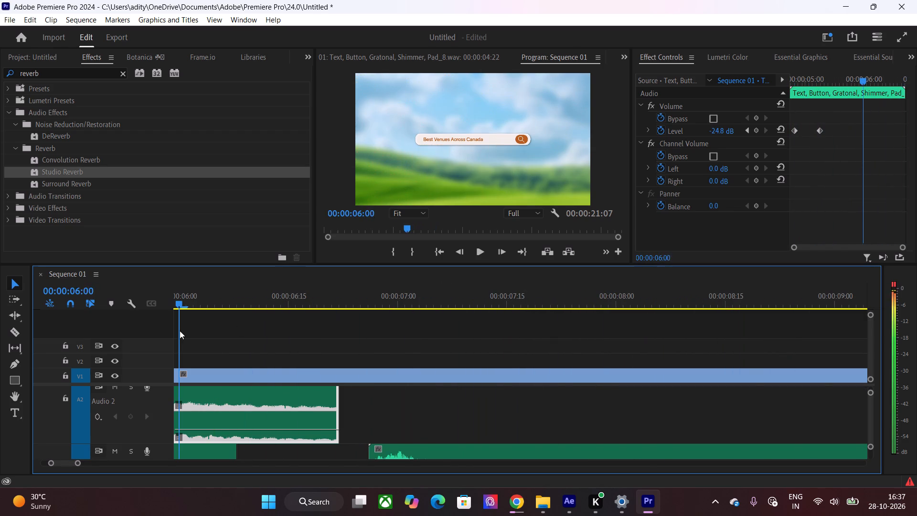
drag(180, 331, 403, 400)
drag(446, 415, 446, 413)
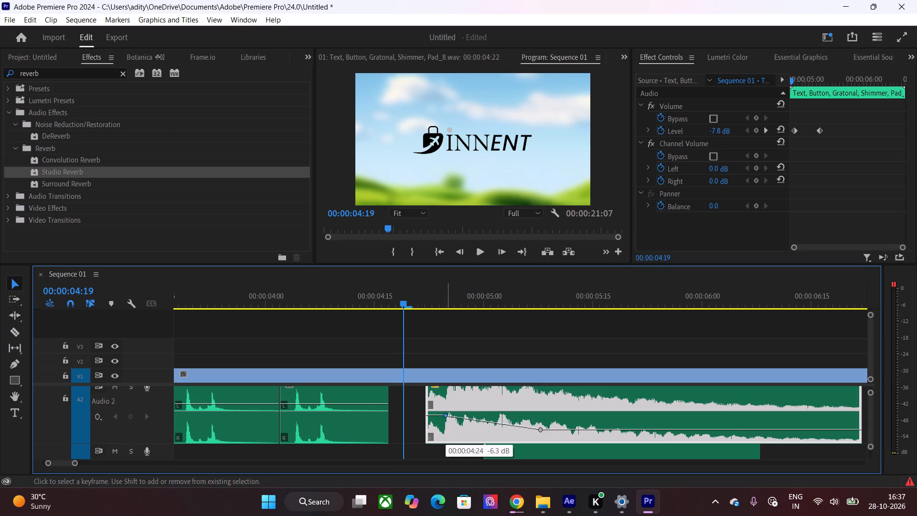
drag(446, 413, 448, 405)
Play the sequence from about 00:00:04:19, and again from the start, to check the overall balance of the sound effects.
key(space)
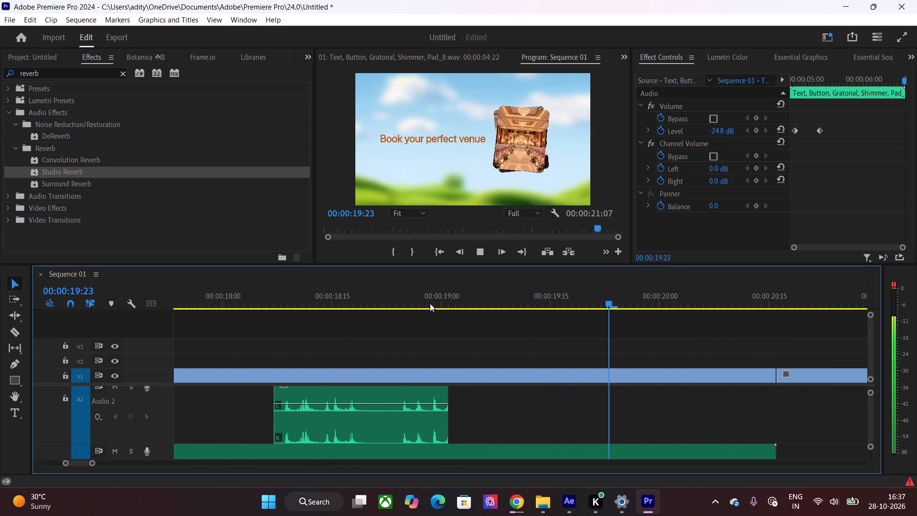
drag(296, 299, 204, 314)
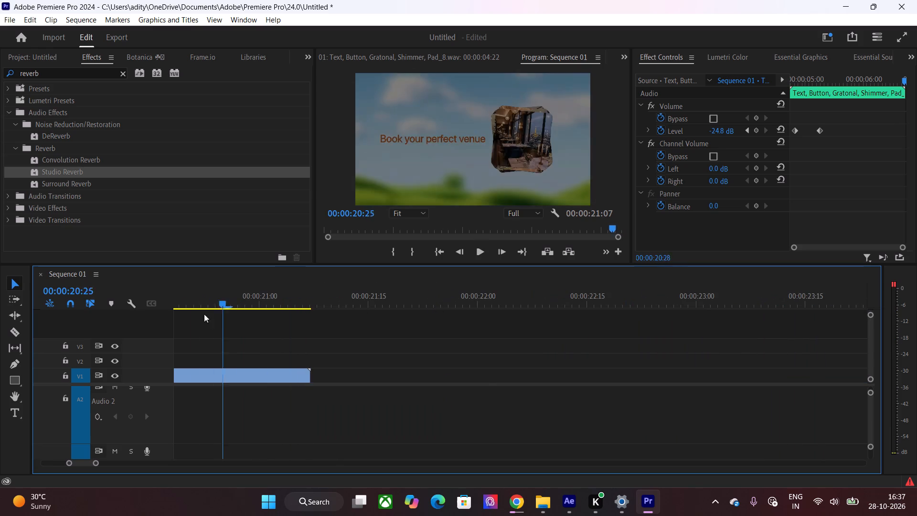
drag(204, 314, 0, 322)
key(space)
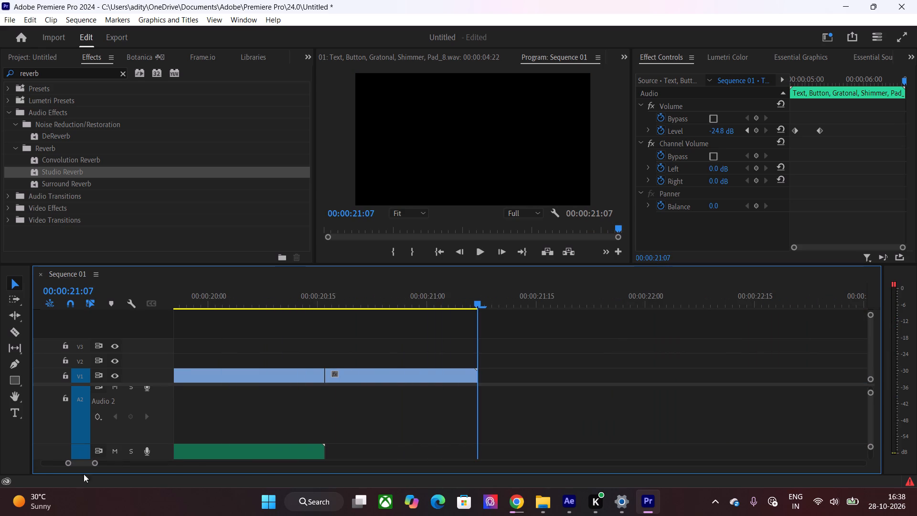
drag(450, 294, 15, 318)
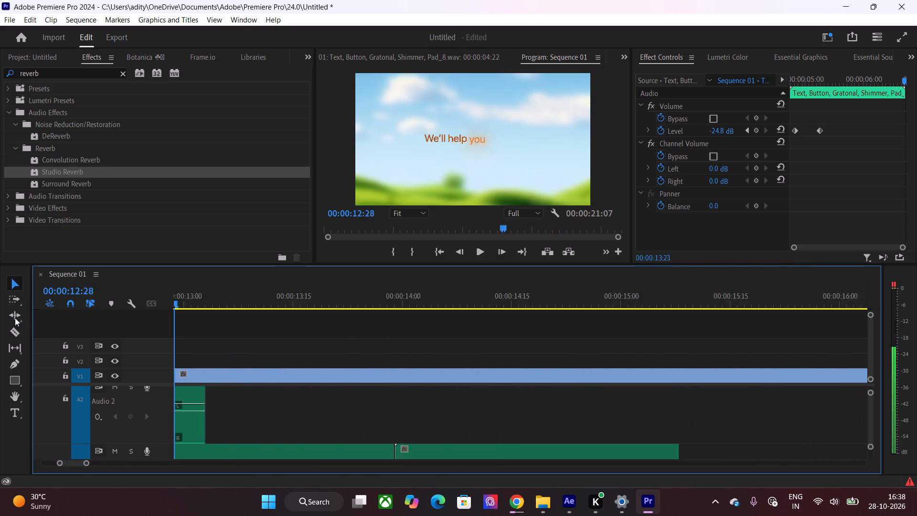
drag(15, 318, 3, 319)
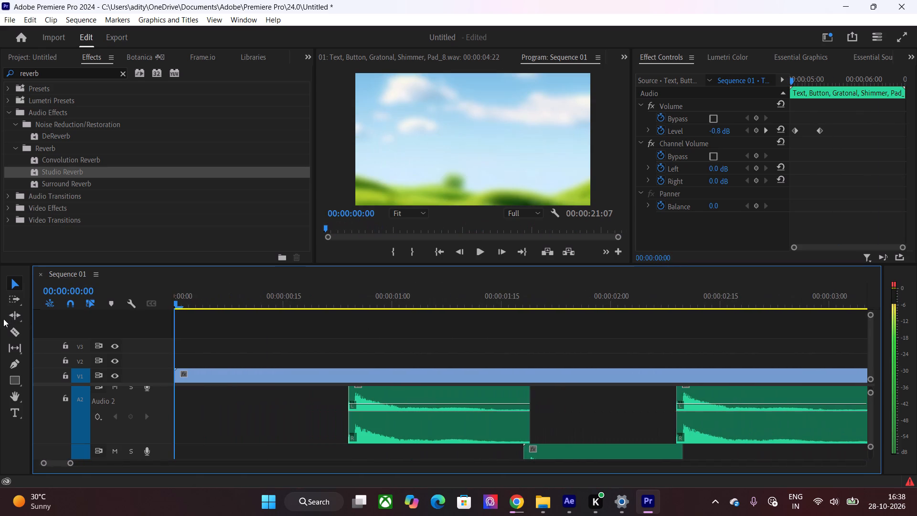
drag(3, 319, 0, 320)
key(space)
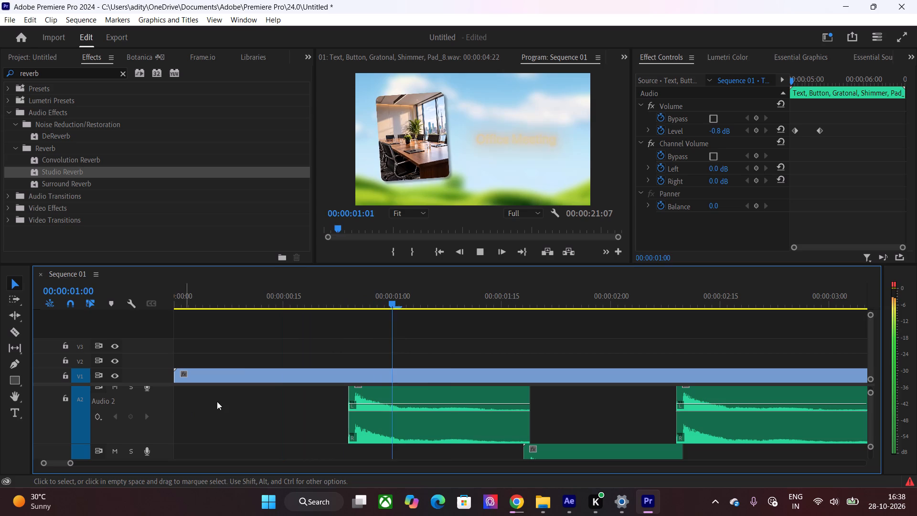
drag(279, 300, 105, 310)
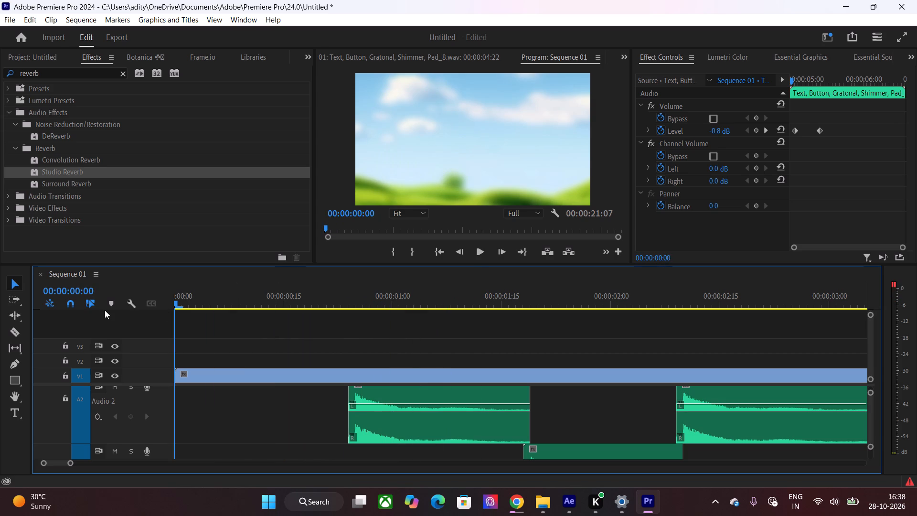